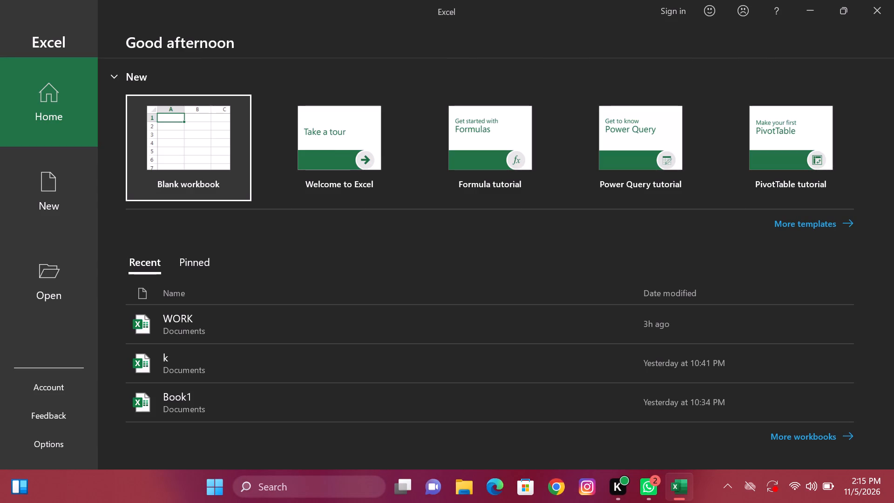
Open the recent workbook WORK from the Documents folder.
{"action": "left_click_drag", "start_coordinate": [786, 32], "coordinate": [651, 74]}
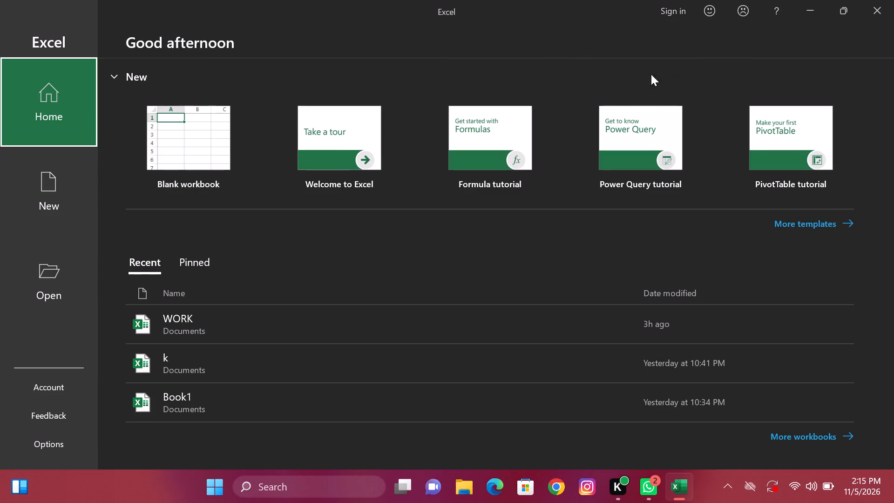
{"action": "left_click_drag", "start_coordinate": [651, 74], "coordinate": [603, 71]}
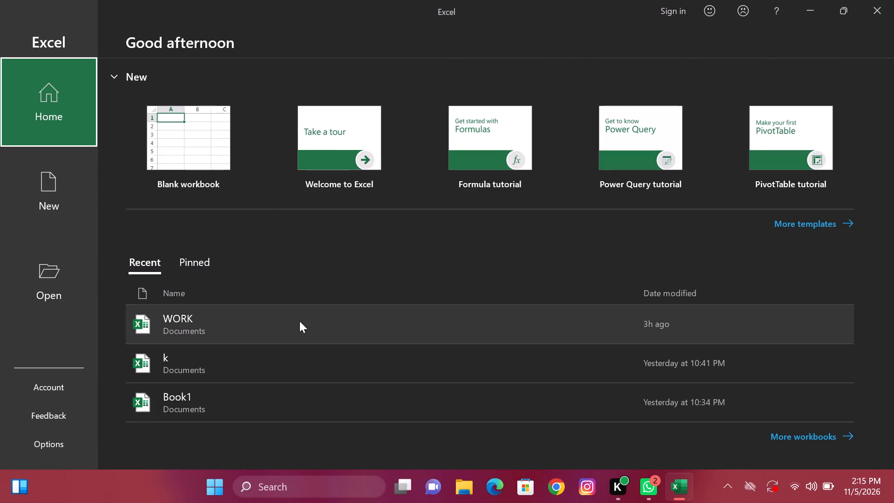
{"action": "double_click", "coordinate": [299, 321]}
{"action": "left_click_drag", "start_coordinate": [299, 321], "coordinate": [481, 207]}
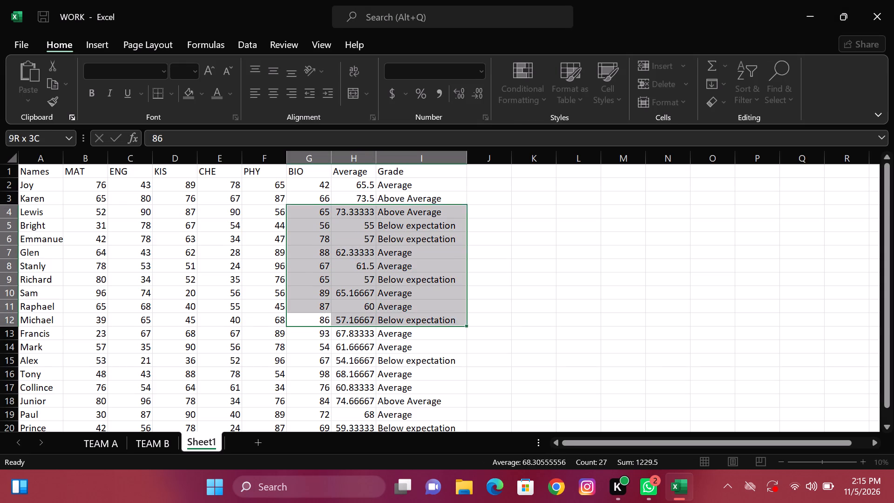
{"action": "left_click_drag", "start_coordinate": [481, 207], "coordinate": [456, 229]}
Enter the column header "Positon" in cell J1, beside the Grade header.
{"action": "left_click", "coordinate": [537, 175]}
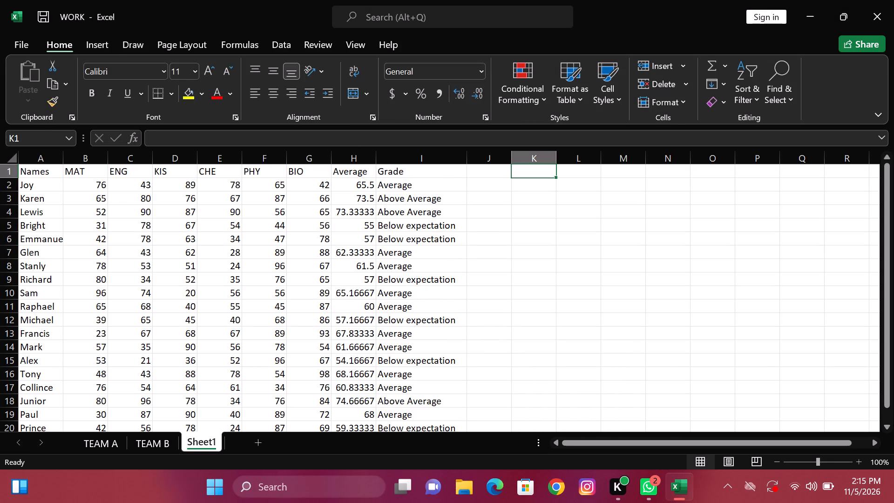
{"action": "left_click", "coordinate": [473, 171]}
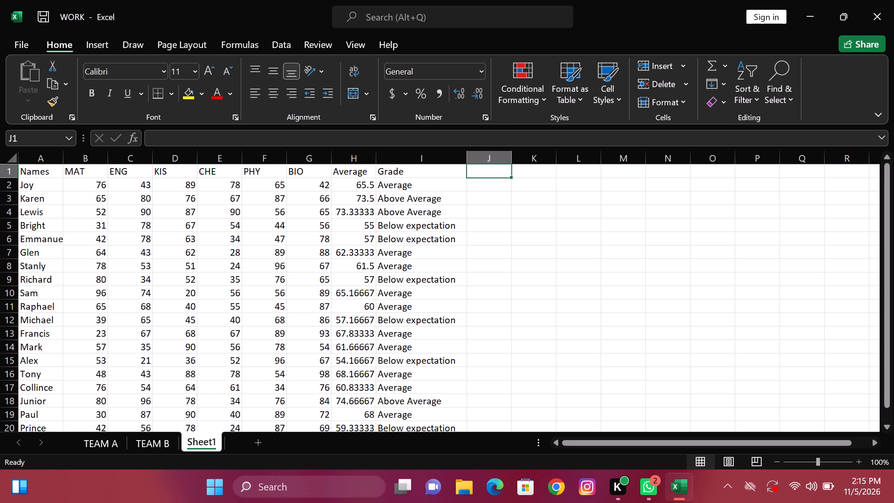
{"action": "key", "text": "p"}
{"action": "type", "text": "ositon"}
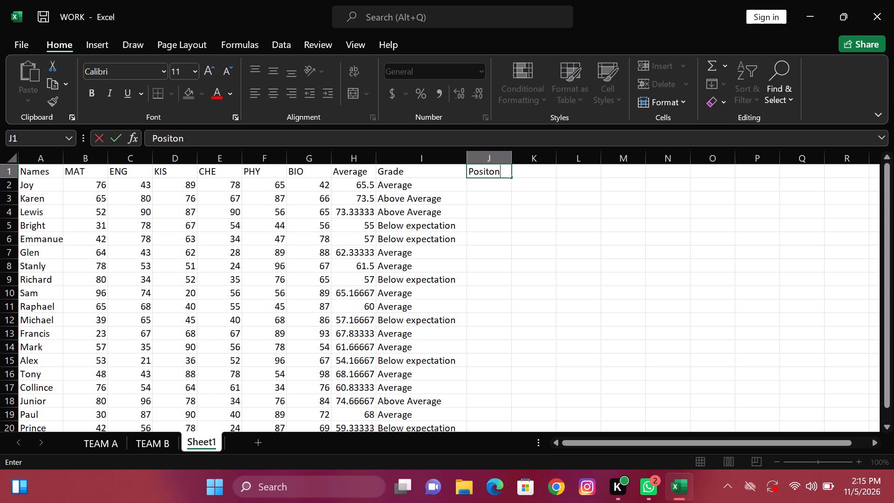
{"action": "key", "text": "Down"}
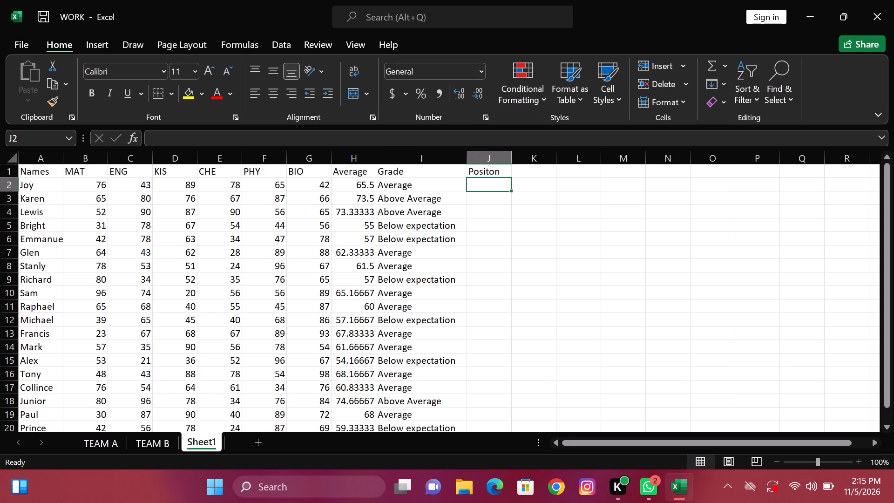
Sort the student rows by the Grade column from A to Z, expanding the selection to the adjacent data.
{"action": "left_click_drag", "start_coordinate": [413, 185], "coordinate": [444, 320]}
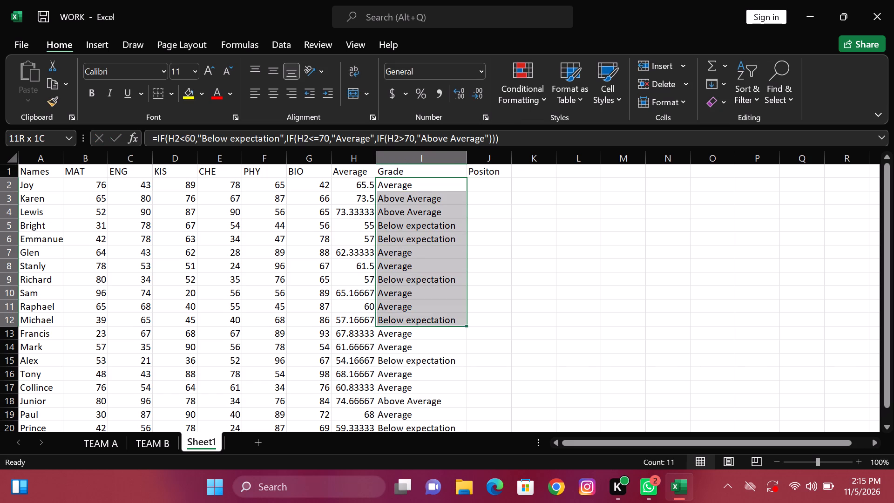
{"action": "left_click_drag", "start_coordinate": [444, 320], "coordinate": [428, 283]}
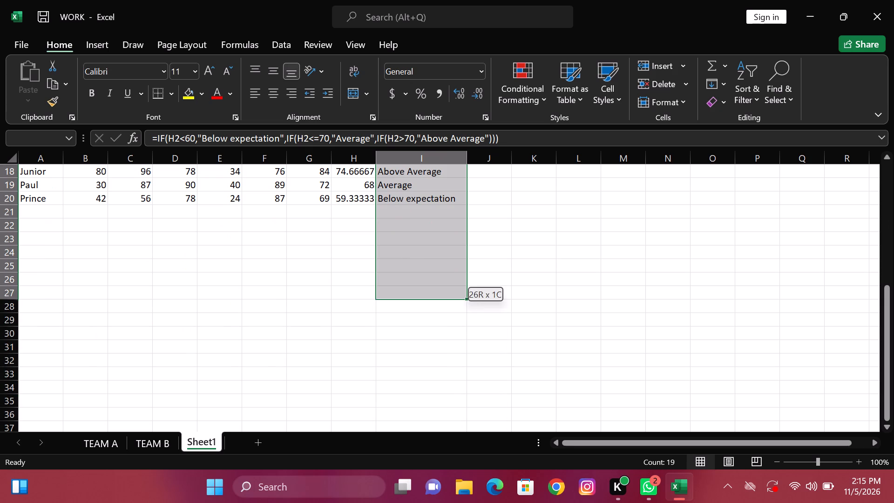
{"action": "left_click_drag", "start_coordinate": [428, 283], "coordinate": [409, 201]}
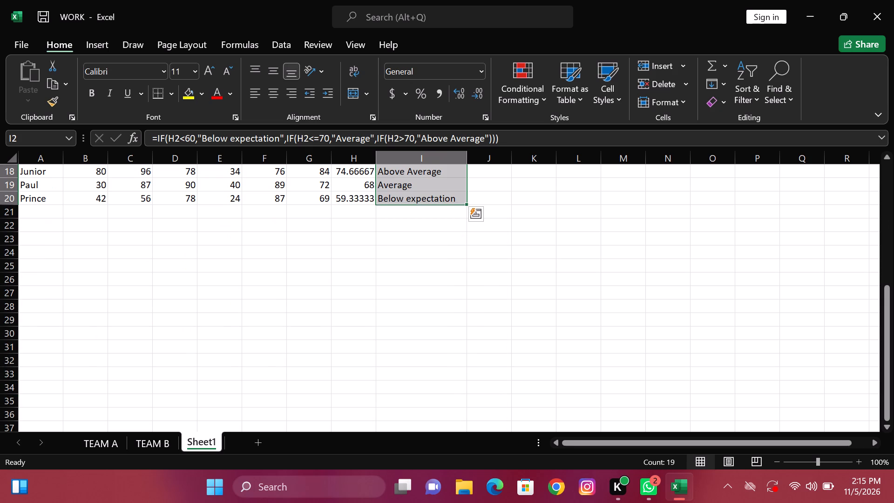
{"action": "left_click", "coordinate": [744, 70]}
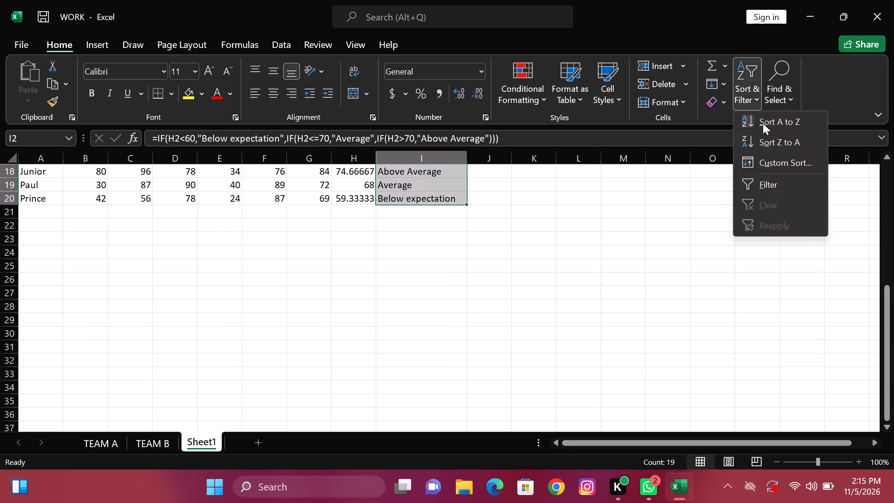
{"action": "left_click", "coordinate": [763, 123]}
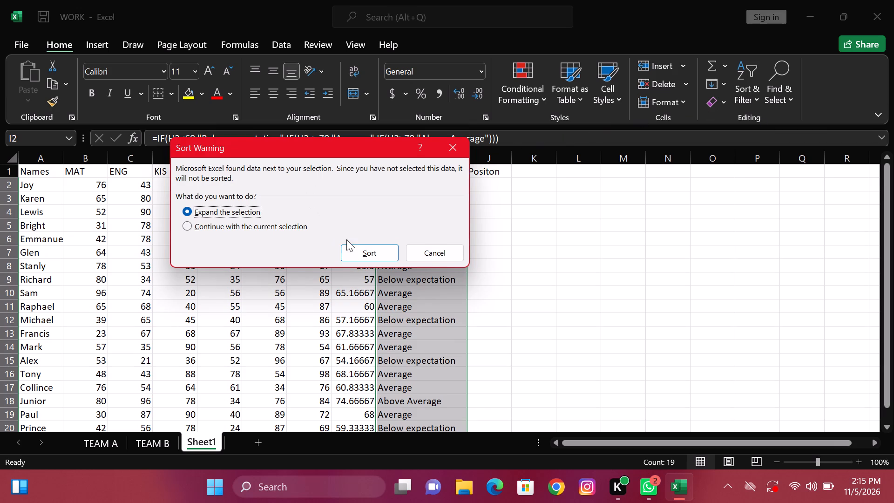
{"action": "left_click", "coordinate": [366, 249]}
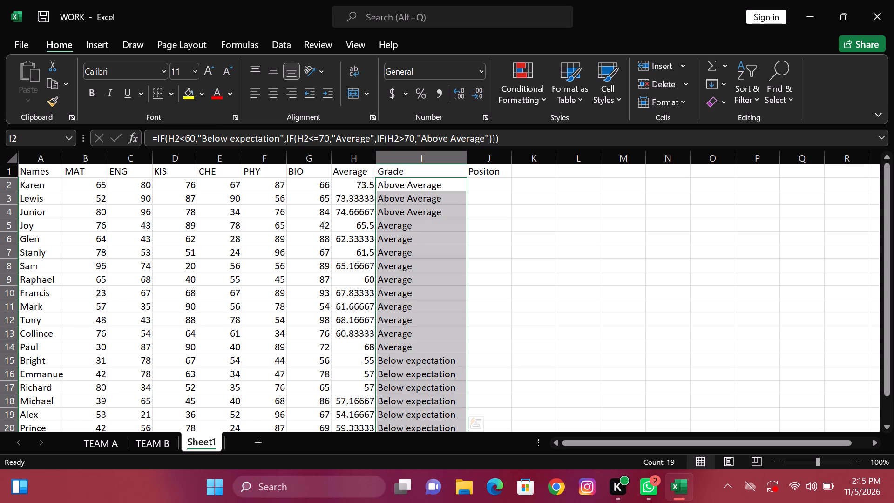
Sort the student rows by the Average column from largest to smallest, expanding the selection to the adjacent data.
{"action": "left_click_drag", "start_coordinate": [349, 183], "coordinate": [369, 349]}
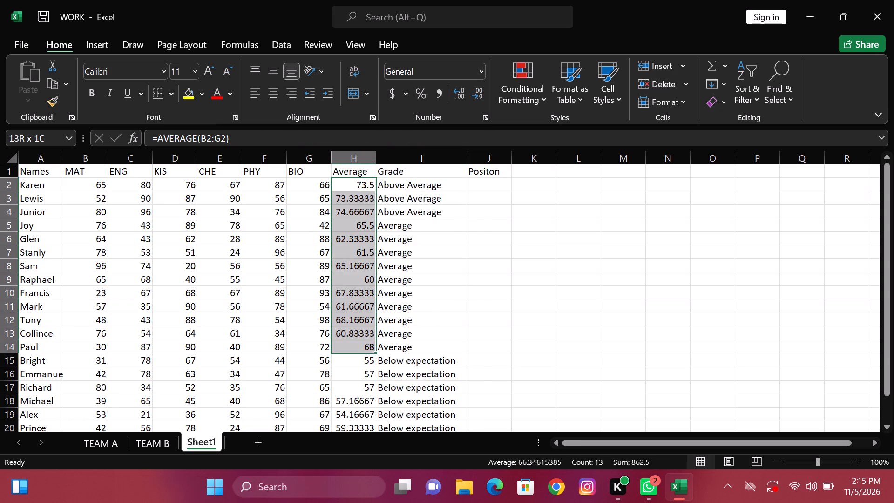
{"action": "left_click_drag", "start_coordinate": [369, 349], "coordinate": [372, 372]}
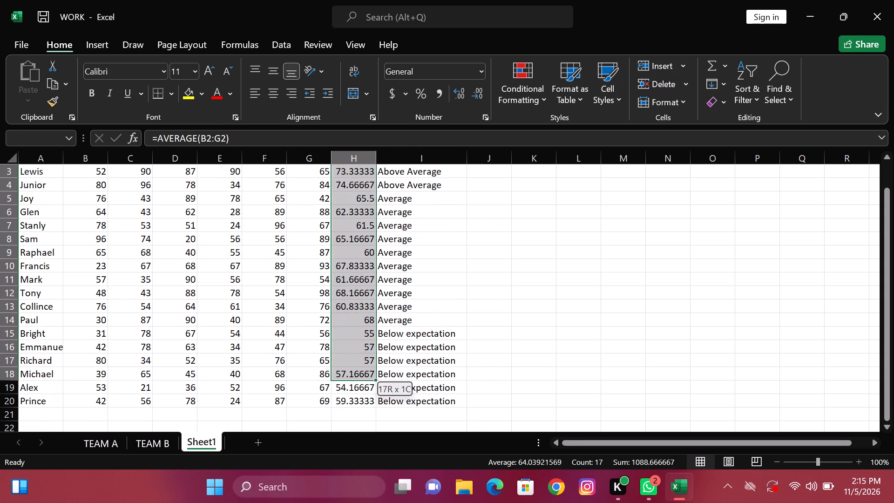
{"action": "left_click_drag", "start_coordinate": [372, 372], "coordinate": [371, 399]}
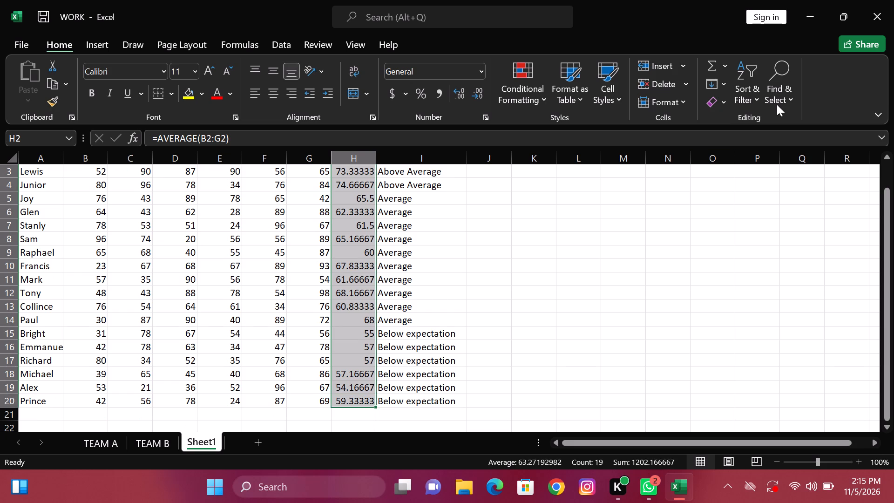
{"action": "left_click", "coordinate": [759, 93]}
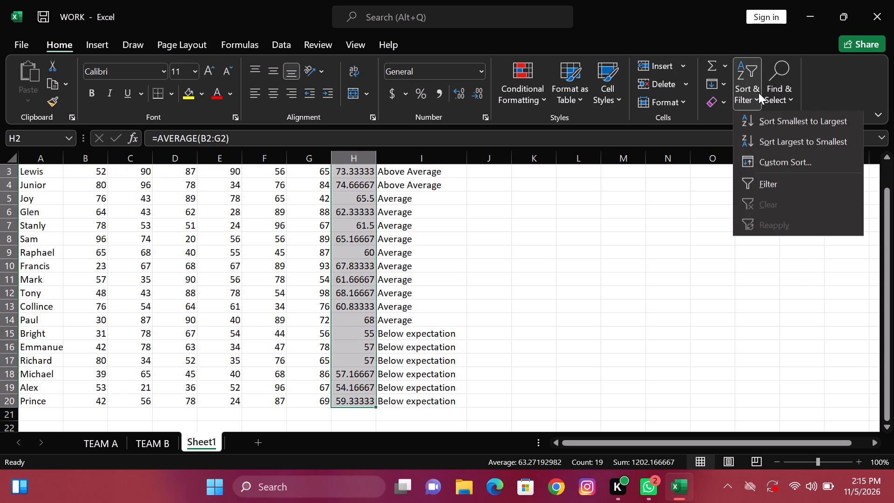
{"action": "left_click", "coordinate": [776, 135]}
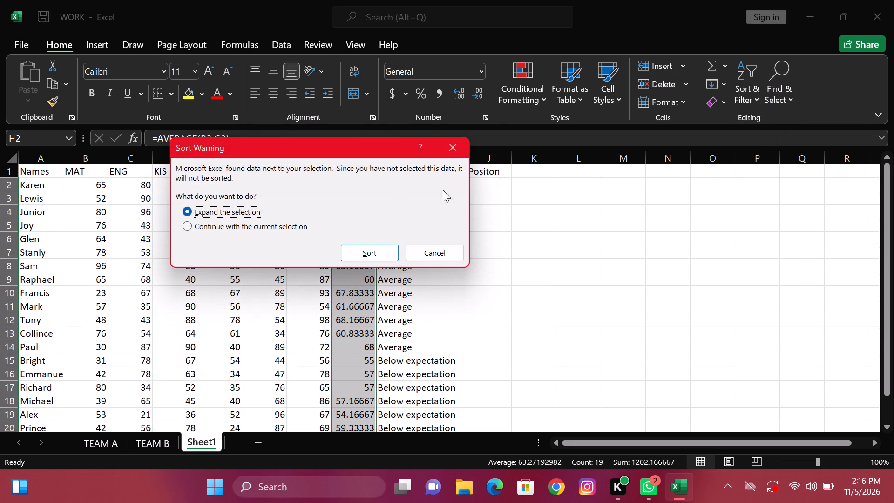
{"action": "double_click", "coordinate": [370, 260]}
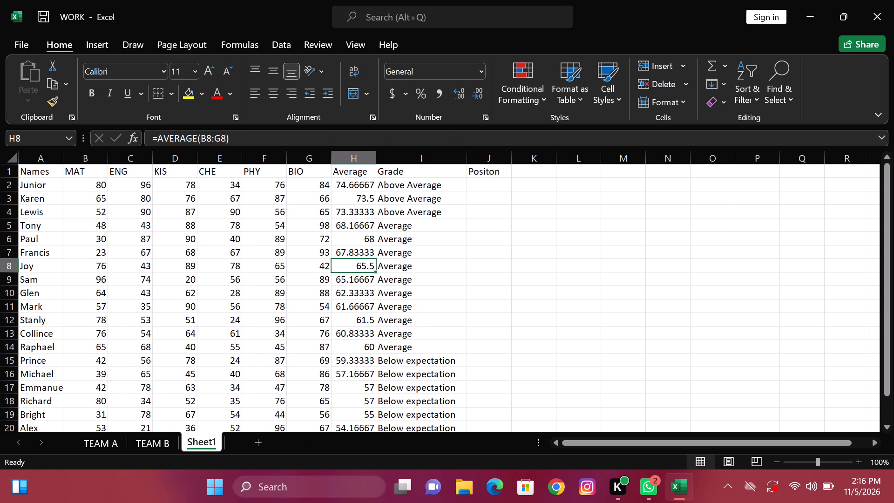
Fill the Positon column with 1, 2, 3 and 4 in cells J2 to J5, one per student row.
{"action": "left_click", "coordinate": [481, 188]}
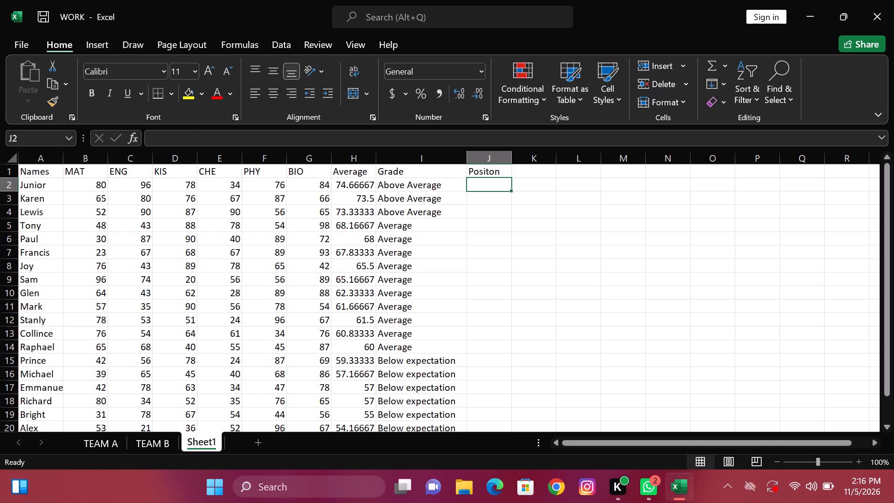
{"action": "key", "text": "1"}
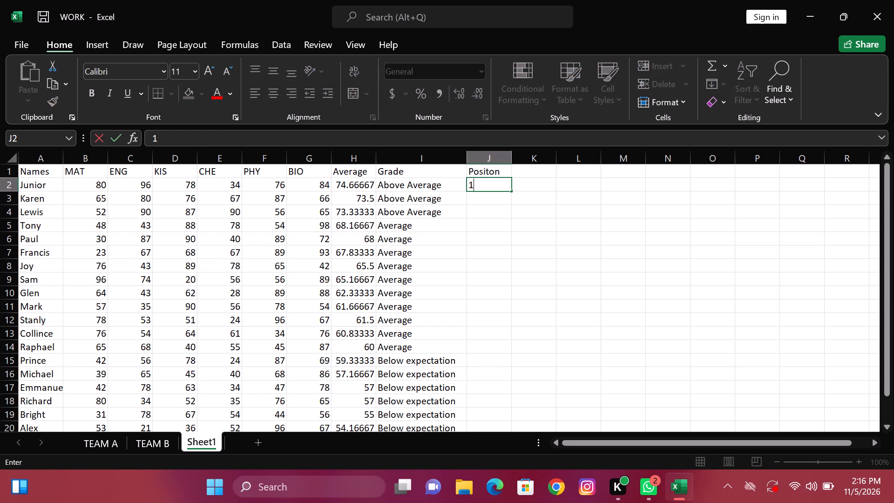
{"action": "key", "text": "Down"}
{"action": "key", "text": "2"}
{"action": "key", "text": "Down"}
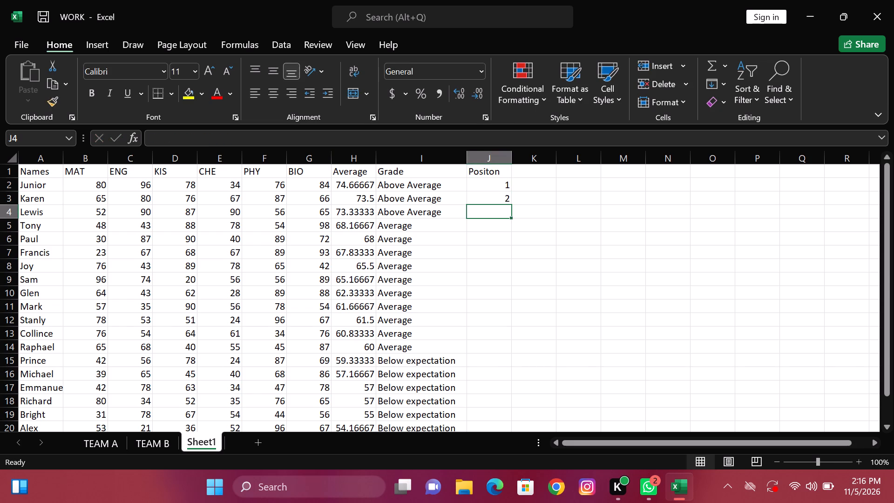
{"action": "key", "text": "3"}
{"action": "key", "text": "Down"}
{"action": "key", "text": "Down"}
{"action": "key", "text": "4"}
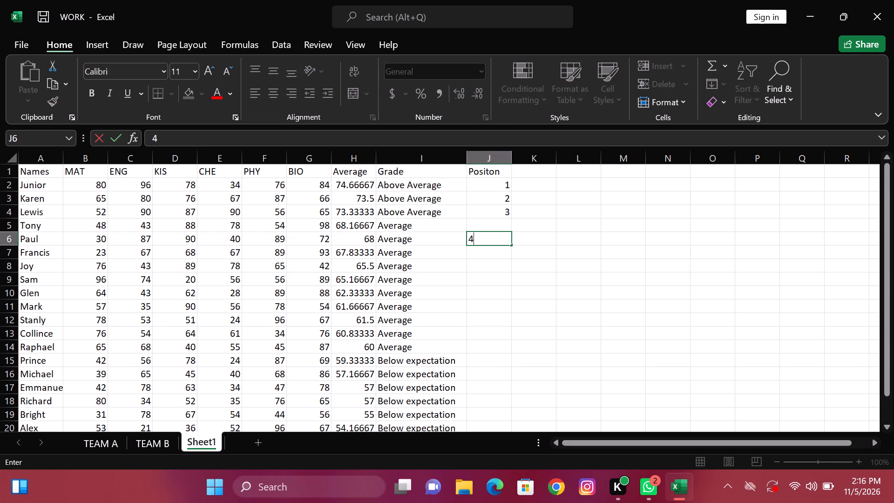
{"action": "key", "text": "BackSpace"}
{"action": "key", "text": "Up"}
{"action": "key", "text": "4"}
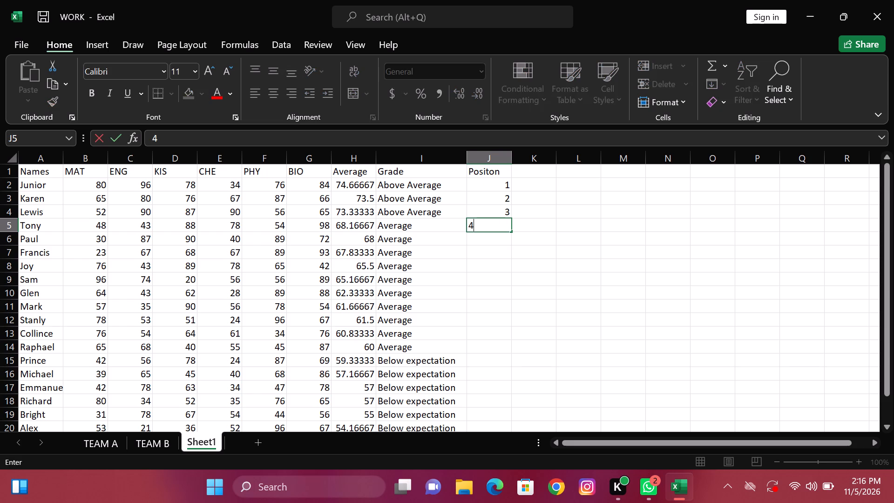
{"action": "key", "text": "Down"}
Continue the Positon column with the numbers 5 through 10 in cells J6 to J11.
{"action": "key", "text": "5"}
{"action": "key", "text": "Down"}
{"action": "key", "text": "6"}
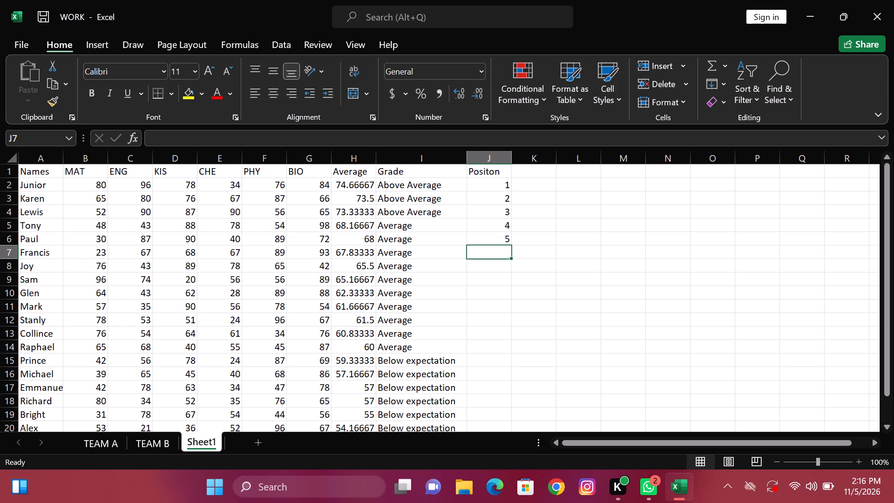
{"action": "key", "text": "Down"}
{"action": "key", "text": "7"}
{"action": "key", "text": "Down"}
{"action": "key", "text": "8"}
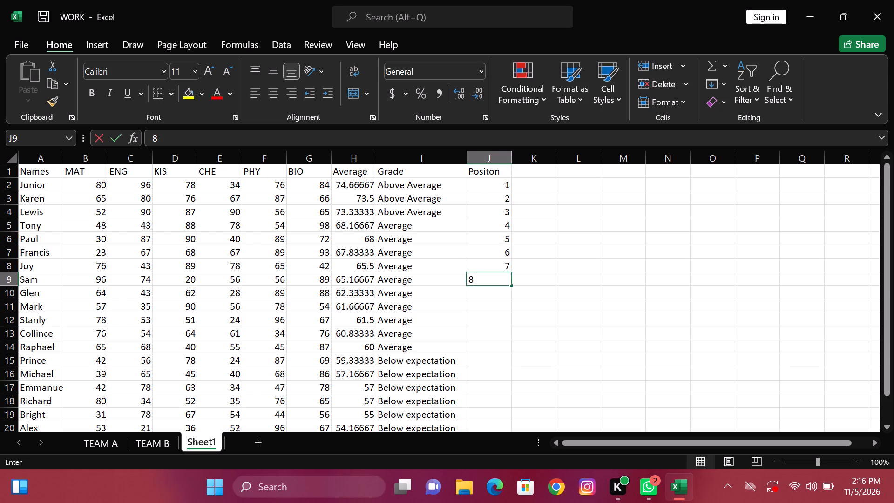
{"action": "key", "text": "Down"}
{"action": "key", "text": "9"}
{"action": "key", "text": "Down"}
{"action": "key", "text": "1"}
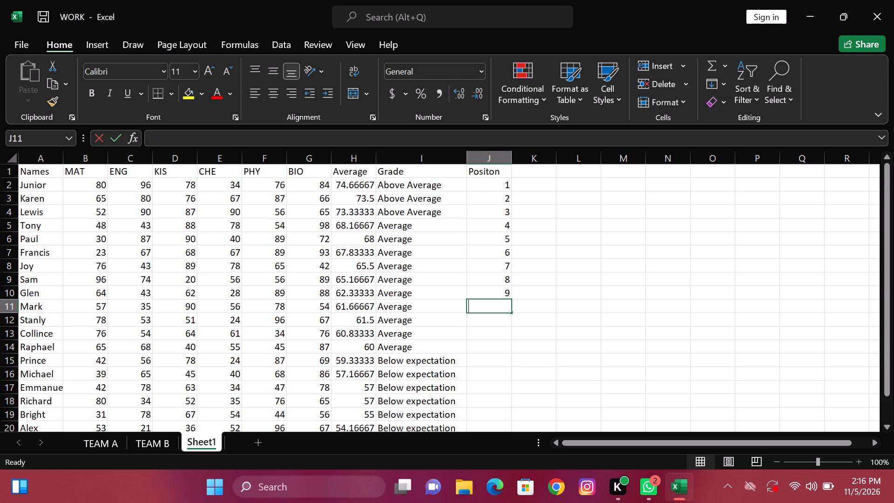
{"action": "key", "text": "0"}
{"action": "key", "text": "Down"}
Continue the Positon column with the numbers 12 through 17 in cells J12 to J17.
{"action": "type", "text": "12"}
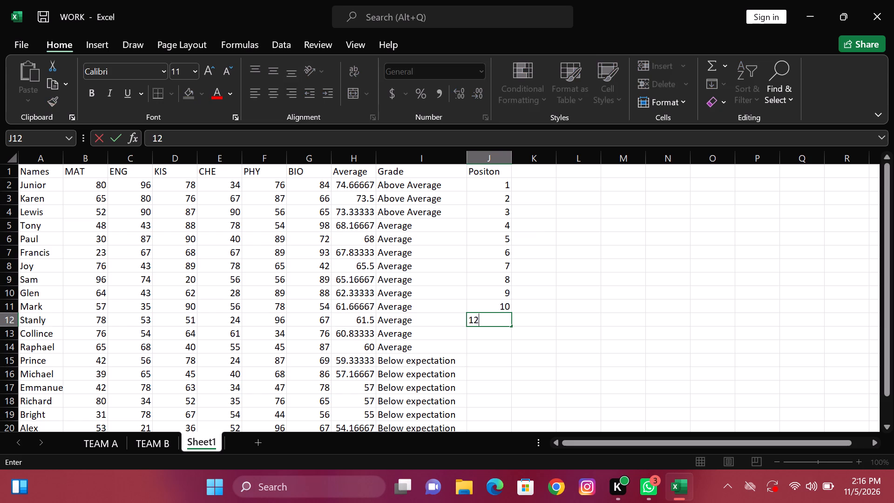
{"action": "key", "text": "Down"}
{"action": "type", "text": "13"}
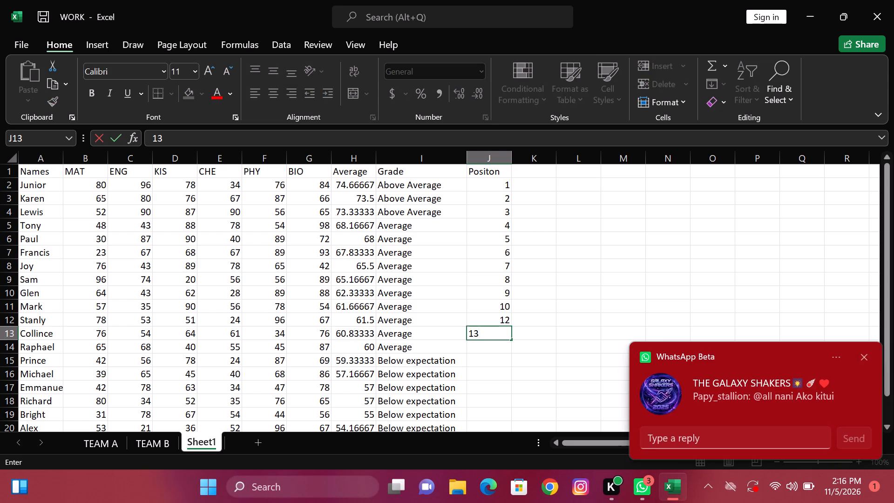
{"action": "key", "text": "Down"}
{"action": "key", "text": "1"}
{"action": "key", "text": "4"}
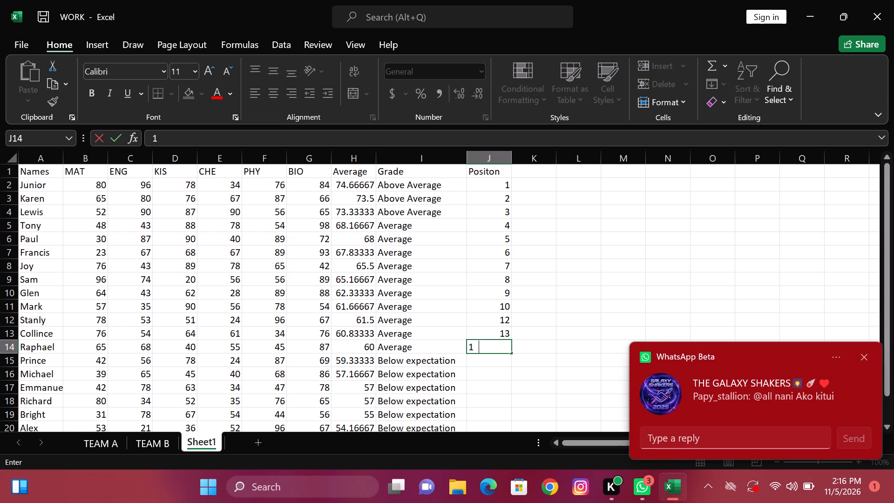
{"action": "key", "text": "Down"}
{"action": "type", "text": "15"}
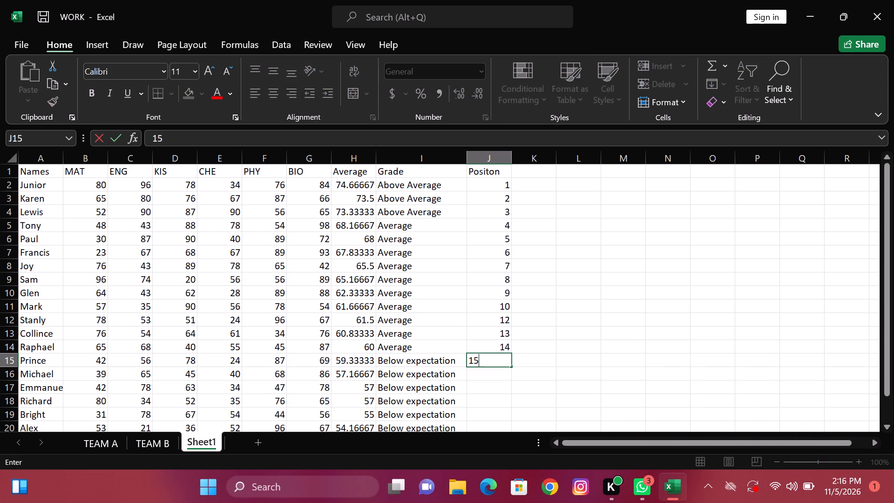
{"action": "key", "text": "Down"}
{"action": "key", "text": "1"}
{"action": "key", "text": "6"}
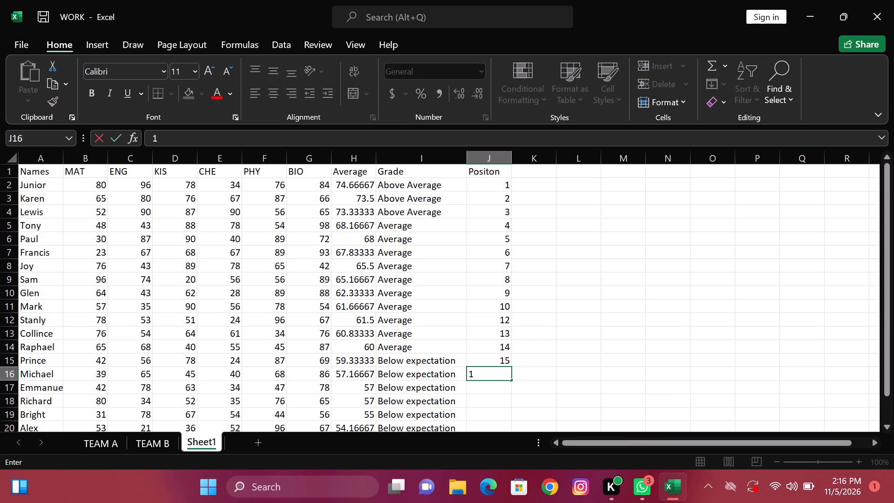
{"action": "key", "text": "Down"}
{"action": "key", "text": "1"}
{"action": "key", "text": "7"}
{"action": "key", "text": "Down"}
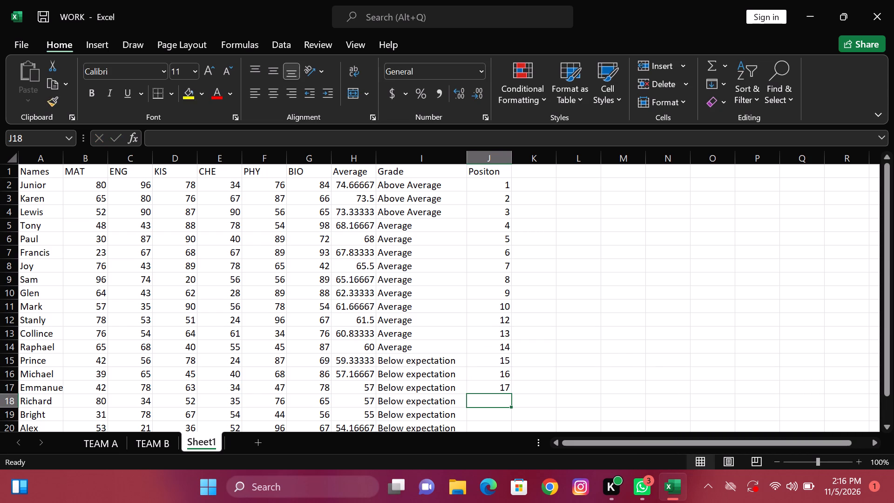
Enter 1 in cell J18 and 8 in cell J19 of the Positon column.
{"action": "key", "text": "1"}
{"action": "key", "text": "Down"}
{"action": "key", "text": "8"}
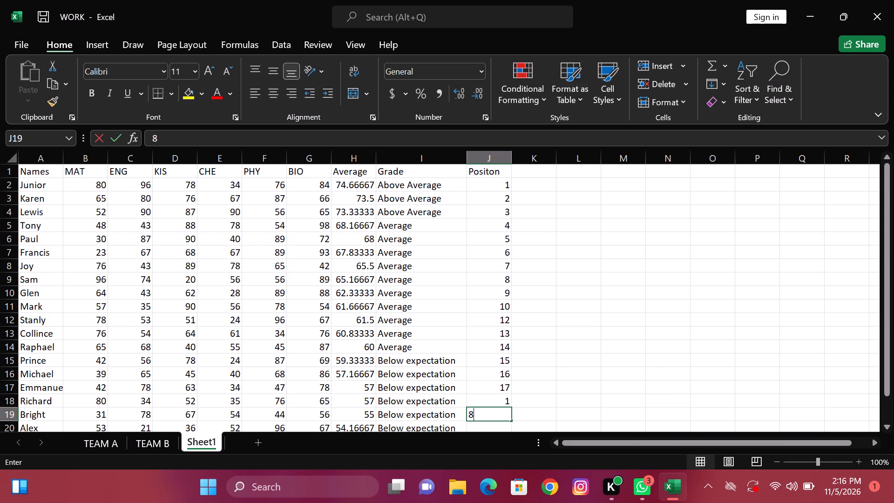
Correct cell J18 to 18, and enter 19 in J19 and 20 in J20 of the Positon column.
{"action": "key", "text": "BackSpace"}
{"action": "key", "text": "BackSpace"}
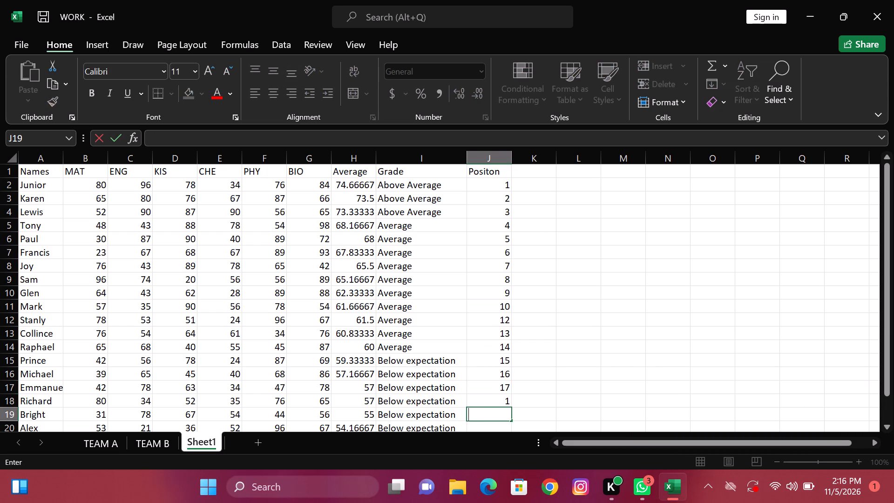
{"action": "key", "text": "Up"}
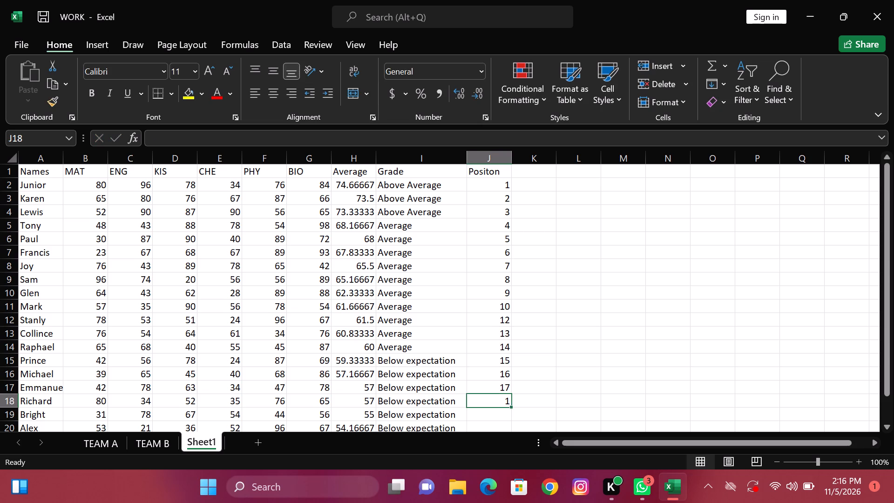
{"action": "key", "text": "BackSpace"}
{"action": "type", "text": "18"}
{"action": "key", "text": "Down"}
{"action": "type", "text": "19"}
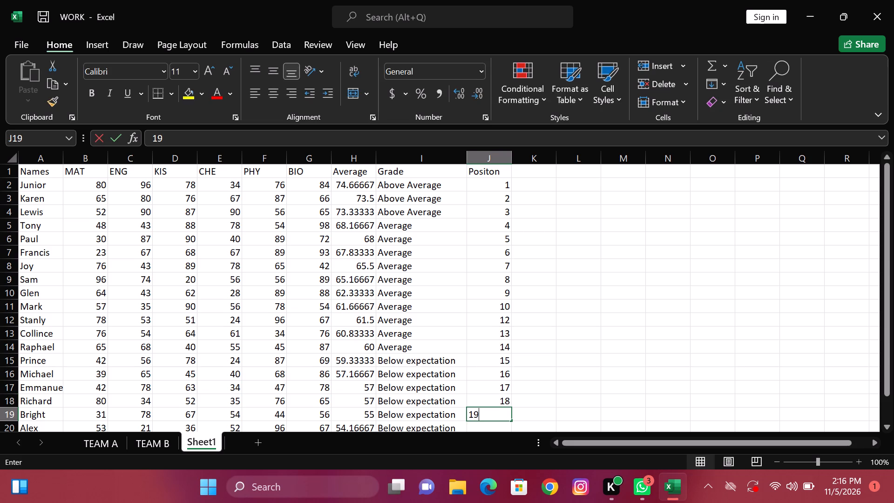
{"action": "key", "text": "Down"}
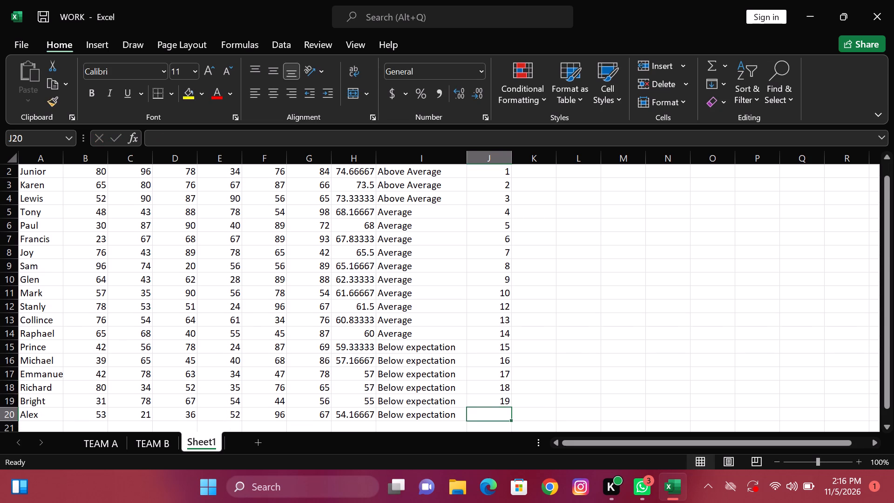
{"action": "type", "text": "20"}
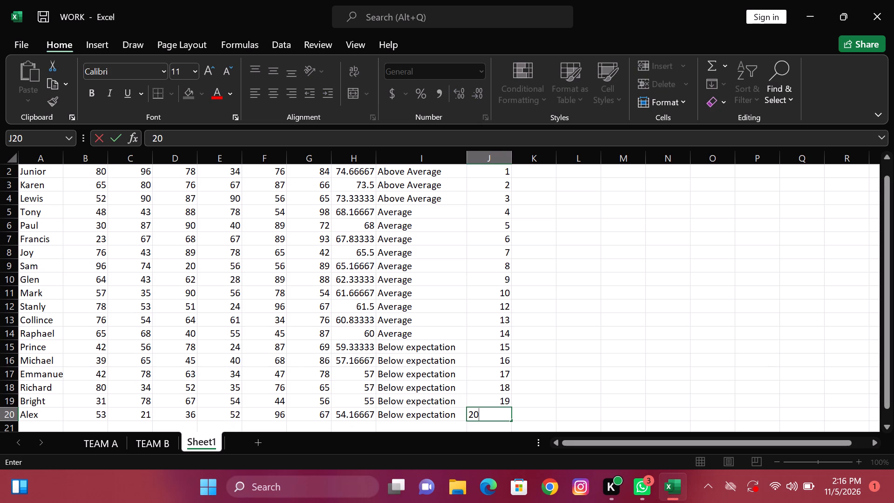
{"action": "key", "text": "Down"}
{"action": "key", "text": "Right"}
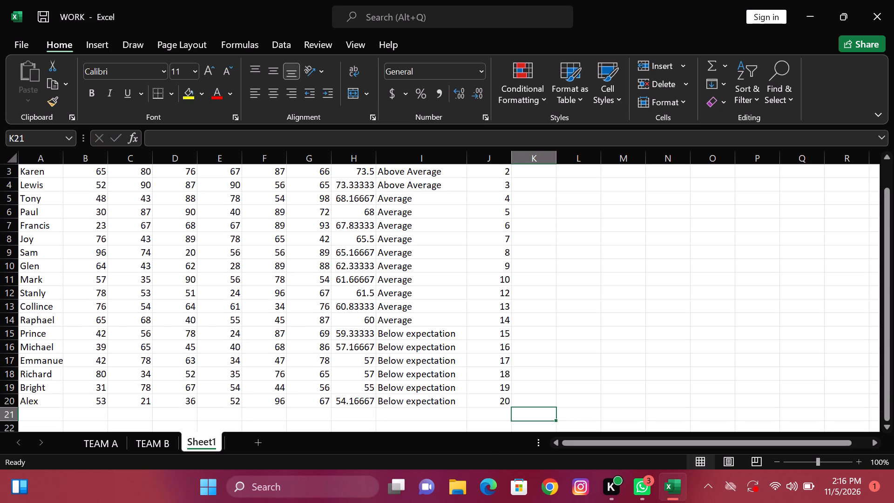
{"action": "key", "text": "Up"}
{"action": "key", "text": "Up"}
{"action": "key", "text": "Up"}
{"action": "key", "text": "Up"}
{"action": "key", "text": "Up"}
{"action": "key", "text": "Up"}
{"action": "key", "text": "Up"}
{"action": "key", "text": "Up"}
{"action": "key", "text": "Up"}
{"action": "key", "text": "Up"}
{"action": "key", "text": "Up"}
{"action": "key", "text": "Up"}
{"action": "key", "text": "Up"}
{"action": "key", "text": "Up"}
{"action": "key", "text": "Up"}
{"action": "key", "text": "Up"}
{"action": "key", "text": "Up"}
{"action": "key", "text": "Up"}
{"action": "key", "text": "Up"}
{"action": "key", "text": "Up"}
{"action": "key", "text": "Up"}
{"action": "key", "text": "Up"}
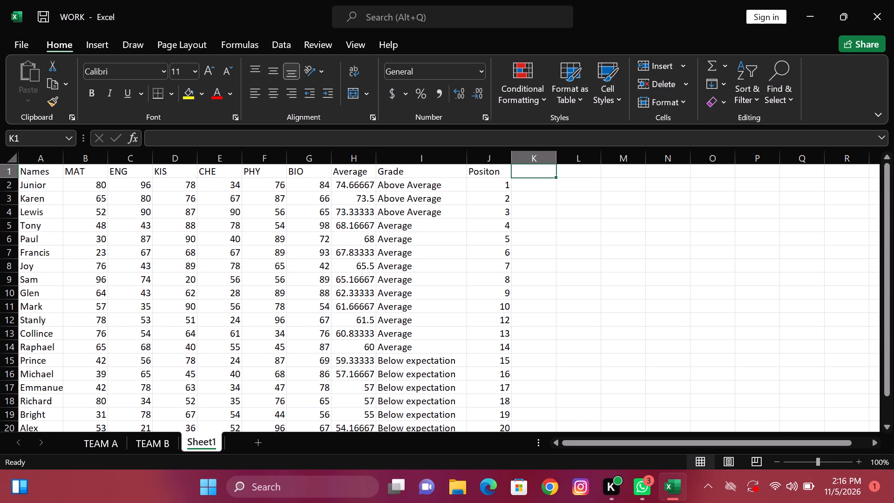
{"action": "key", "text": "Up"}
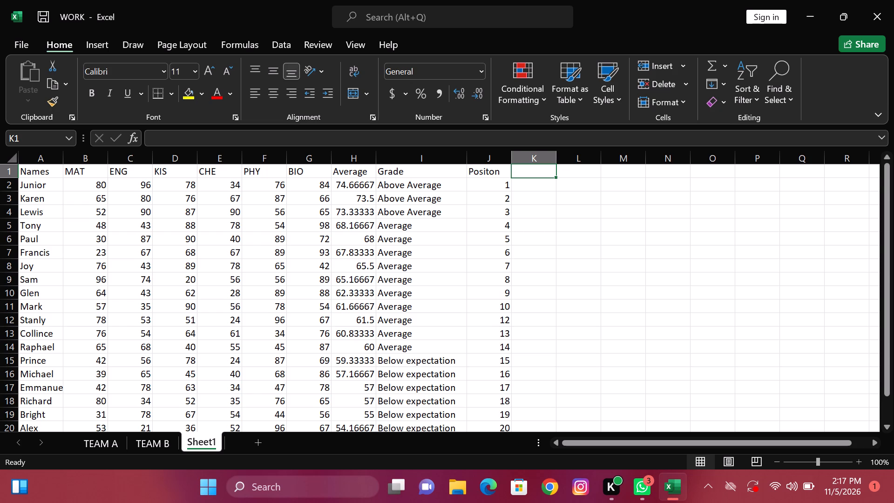
Rename the worksheet Sheet1 as TEAM C.
{"action": "double_click", "coordinate": [208, 447]}
{"action": "key", "text": "BackSpace"}
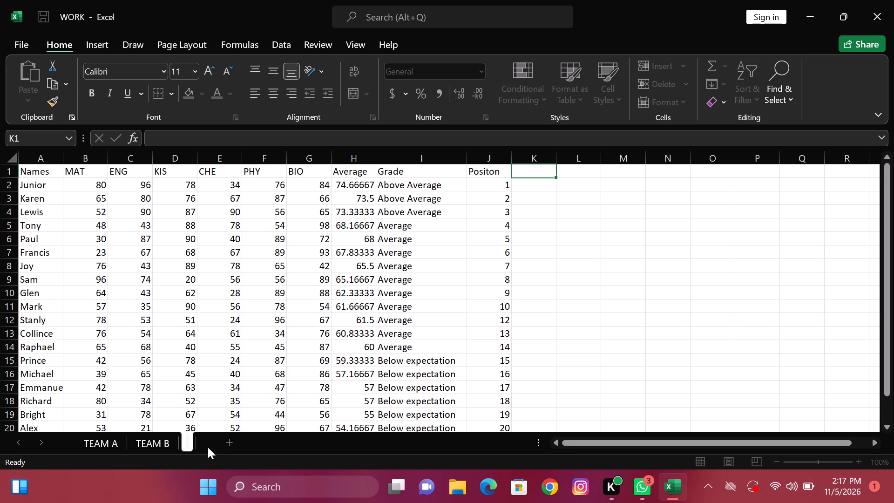
{"action": "key", "text": "t"}
{"action": "key", "text": "BackSpace"}
{"action": "key", "text": "t"}
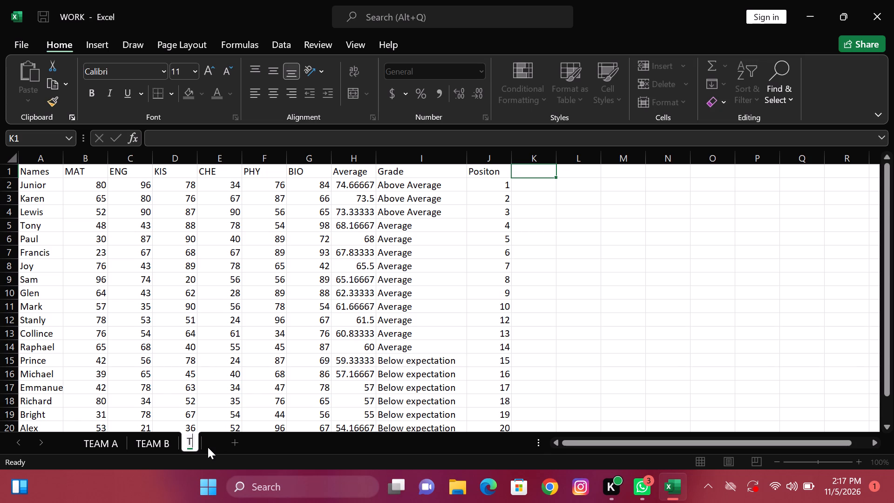
{"action": "type", "text": "eam"}
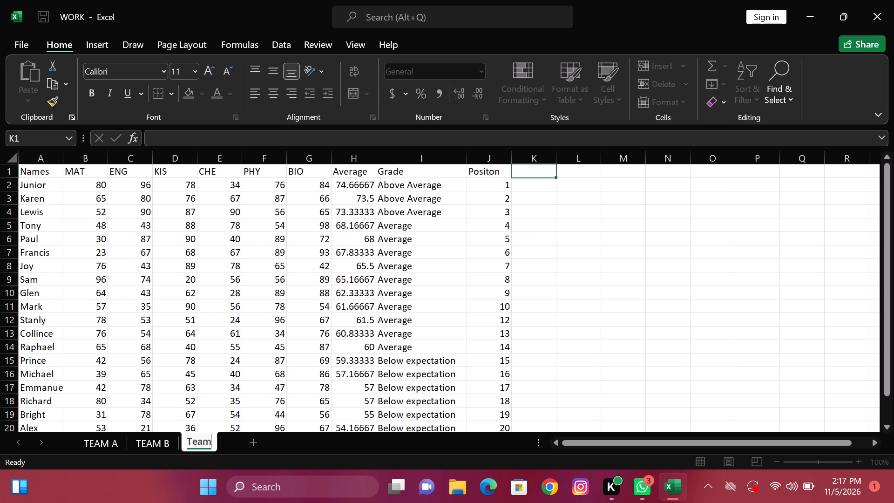
{"action": "key", "text": "BackSpace"}
{"action": "key", "text": "BackSpace"}
{"action": "key", "text": "BackSpace"}
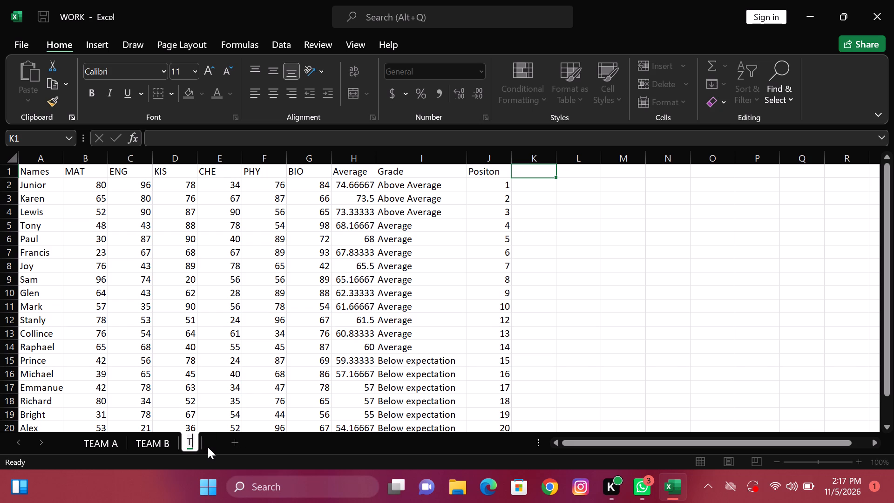
{"action": "type", "text": "EAM"}
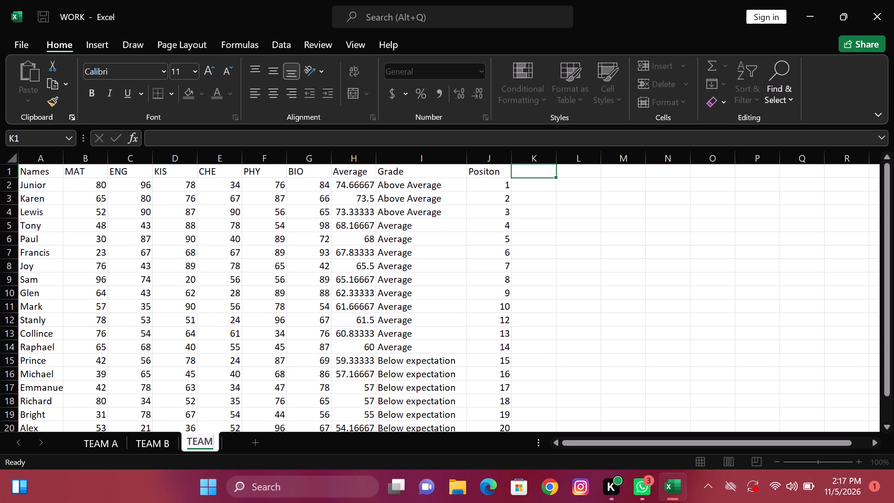
{"action": "key", "text": "space"}
{"action": "key", "text": "c"}
{"action": "left_click", "coordinate": [624, 217]}
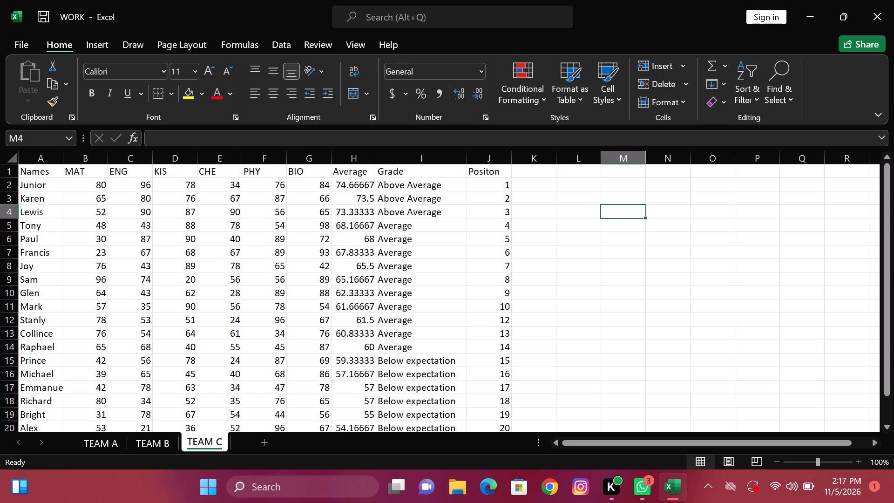
Enter the row label TOTAL in cell A21, directly below the last student.
{"action": "key", "text": "Down"}
{"action": "key", "text": "Down"}
{"action": "key", "text": "Down"}
{"action": "key", "text": "Down"}
{"action": "key", "text": "Down"}
{"action": "key", "text": "Down"}
{"action": "key", "text": "Down"}
{"action": "key", "text": "Down"}
{"action": "key", "text": "Down"}
{"action": "key", "text": "Down"}
{"action": "key", "text": "Down"}
{"action": "key", "text": "Down"}
{"action": "key", "text": "Down"}
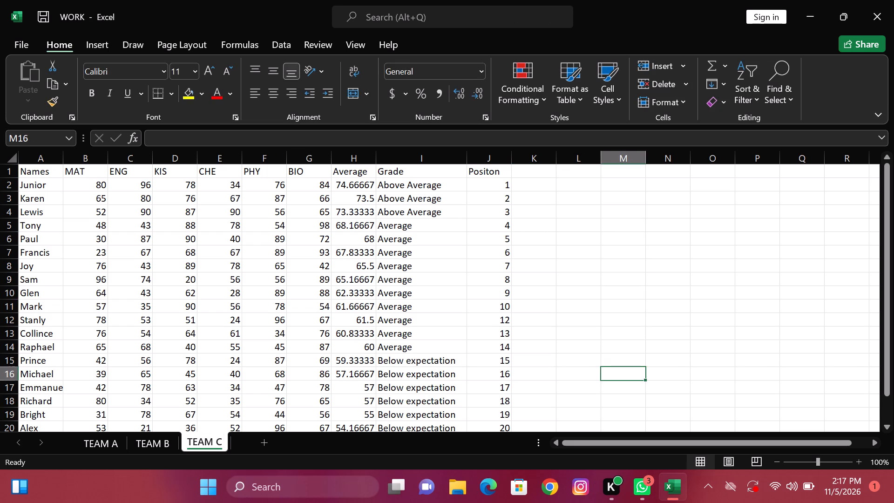
{"action": "key", "text": "Down"}
{"action": "key", "text": "Down"}
{"action": "key", "text": "Down"}
{"action": "key", "text": "Down"}
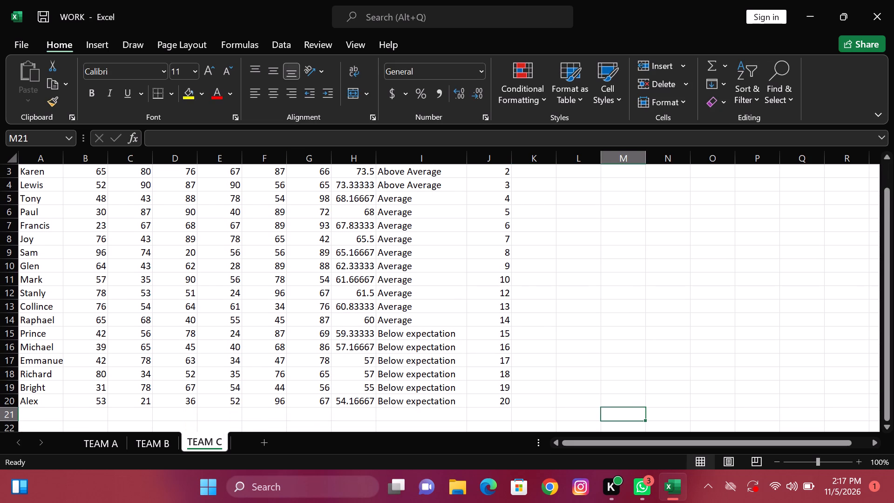
{"action": "key", "text": "Left"}
{"action": "key", "text": "Left"}
{"action": "key", "text": "Left"}
{"action": "key", "text": "Left"}
{"action": "key", "text": "Left"}
{"action": "key", "text": "Left"}
{"action": "key", "text": "Left"}
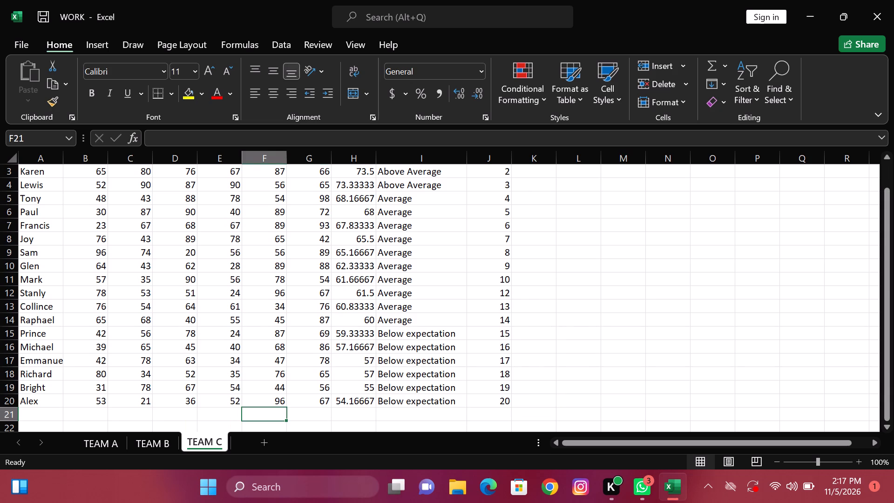
{"action": "key", "text": "Left"}
{"action": "key", "text": "Left"}
{"action": "key", "text": "Left"}
{"action": "key", "text": "Left"}
{"action": "key", "text": "Left"}
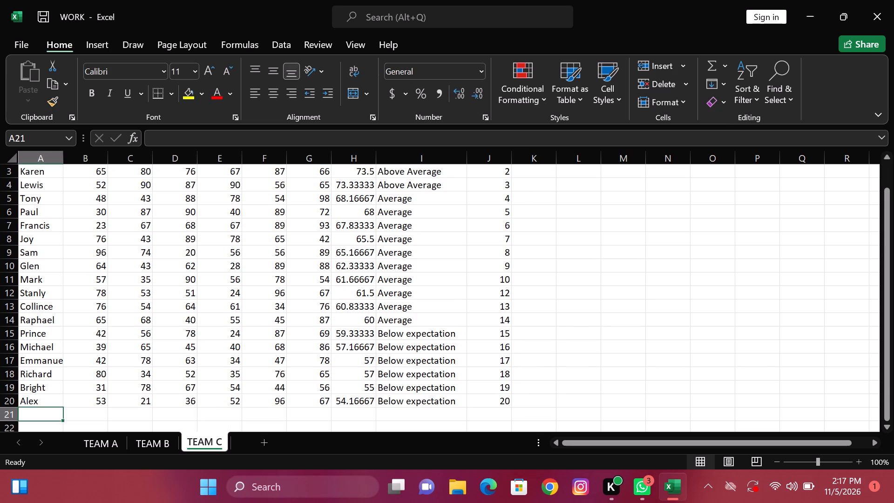
{"action": "type", "text": "TOTAL"}
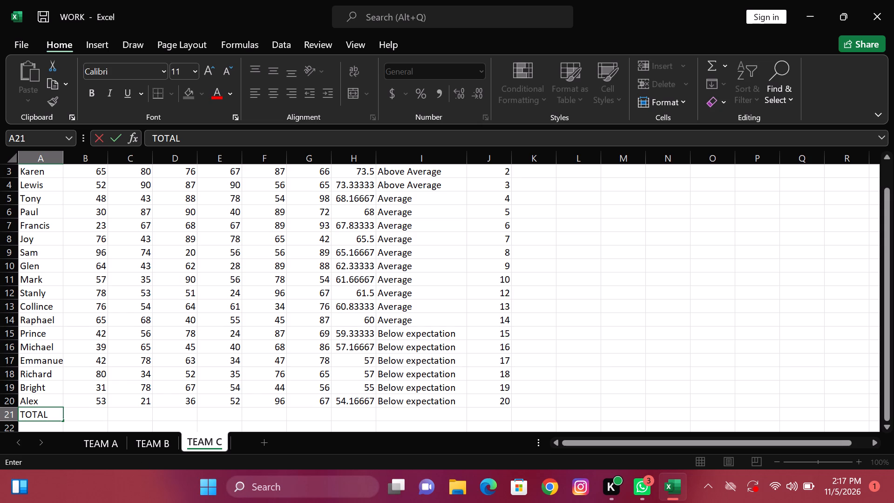
Total the MAT scores in cell B21 with the formula =SUM(B2:B20).
{"action": "left_click", "coordinate": [95, 410]}
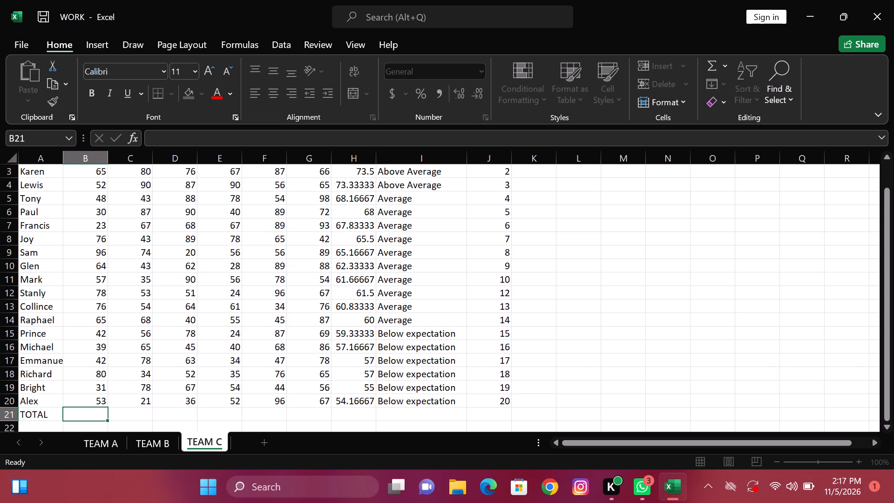
{"action": "key", "text": "equal"}
{"action": "type", "text": "SUM"}
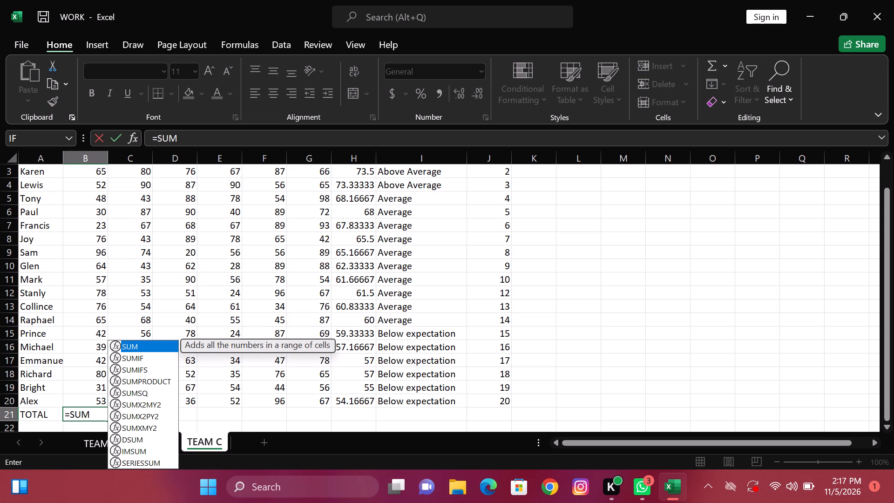
{"action": "key", "text": "shift+parenleft"}
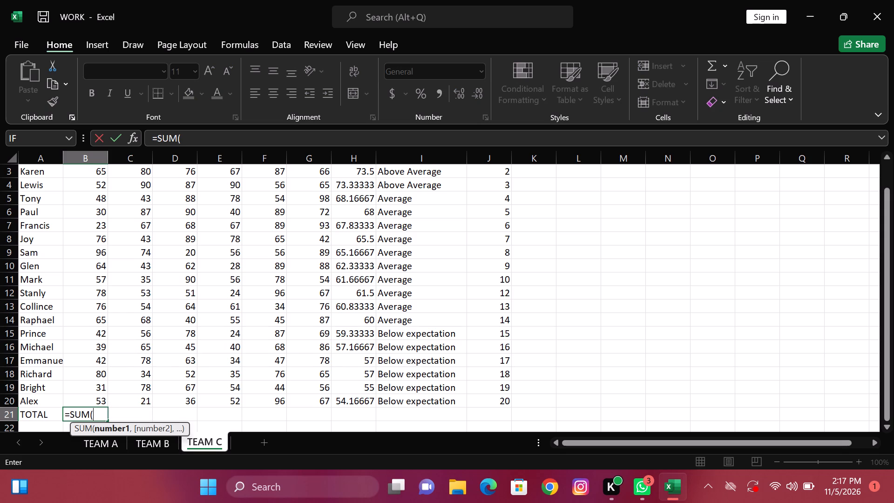
{"action": "type", "text": "B2"}
{"action": "key", "text": "shift+colon"}
{"action": "key", "text": "b"}
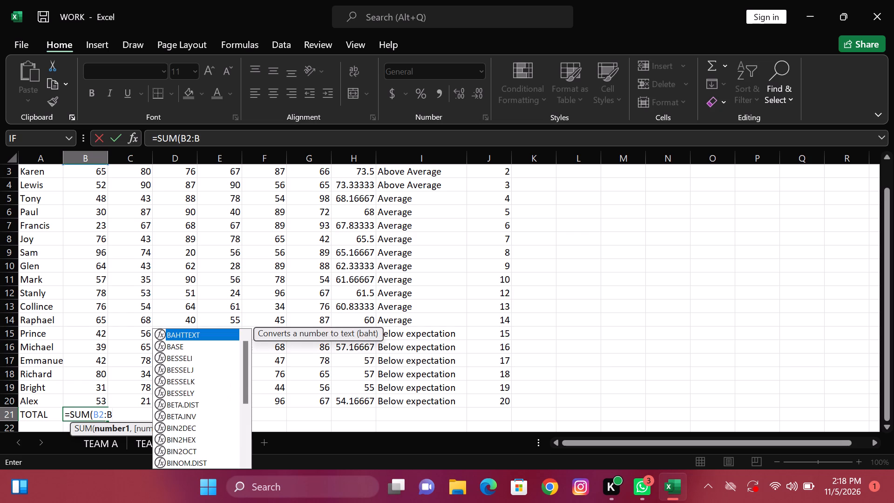
{"action": "type", "text": "20"}
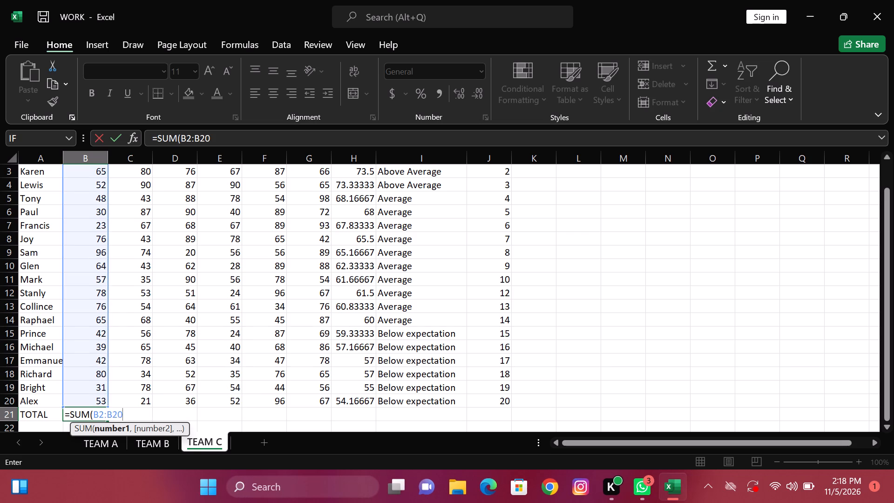
{"action": "left_click", "coordinate": [761, 488], "text": "shift"}
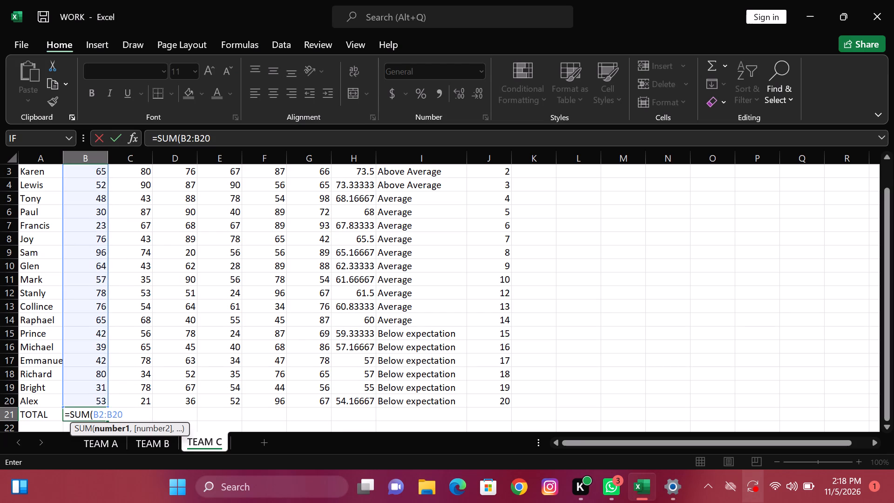
{"action": "key", "text": "shift+parenright"}
{"action": "key", "text": "Return"}
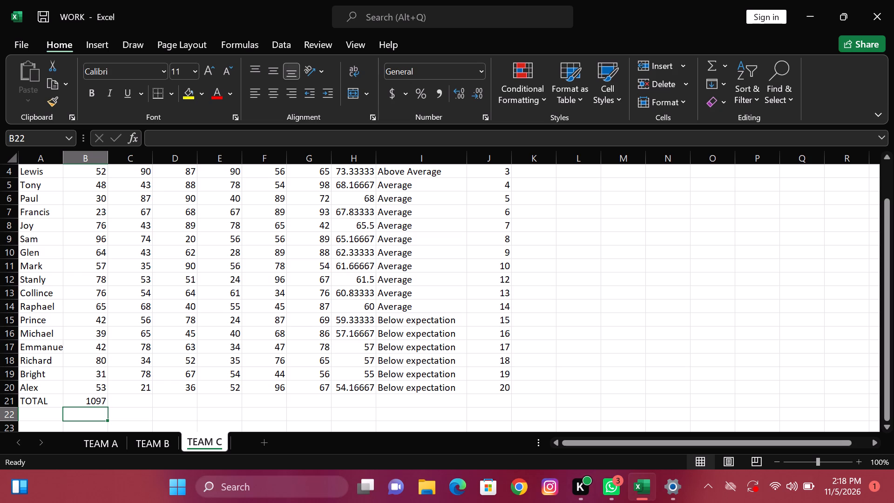
Fill the SUM formula from B21 across to G21 so the TOTAL row covers all subjects through BIO.
{"action": "left_click", "coordinate": [95, 401]}
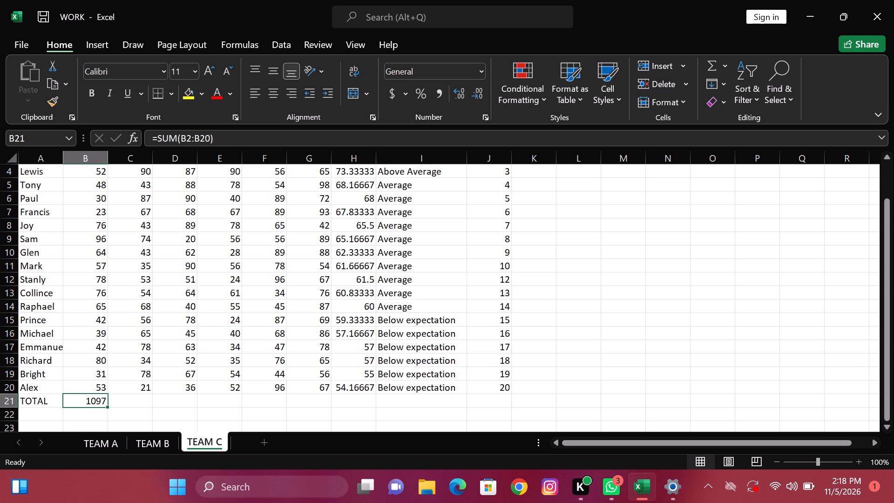
{"action": "left_click_drag", "start_coordinate": [105, 405], "coordinate": [214, 411]}
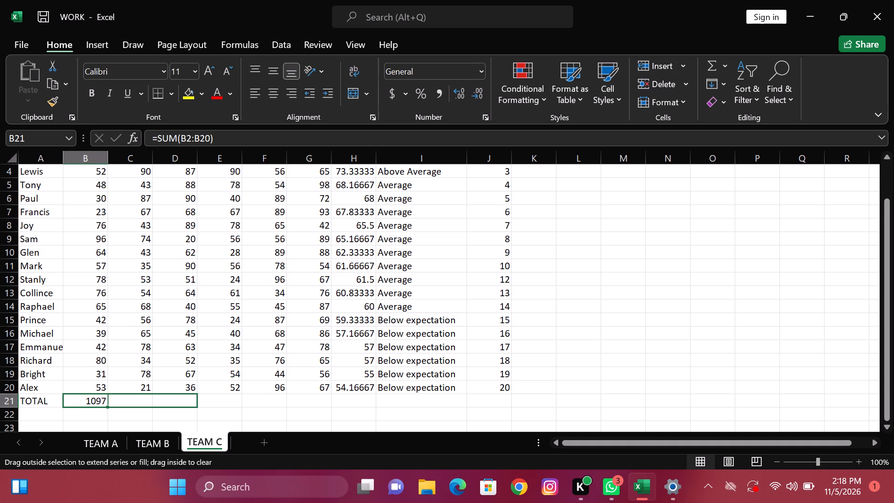
{"action": "left_click_drag", "start_coordinate": [214, 411], "coordinate": [319, 412]}
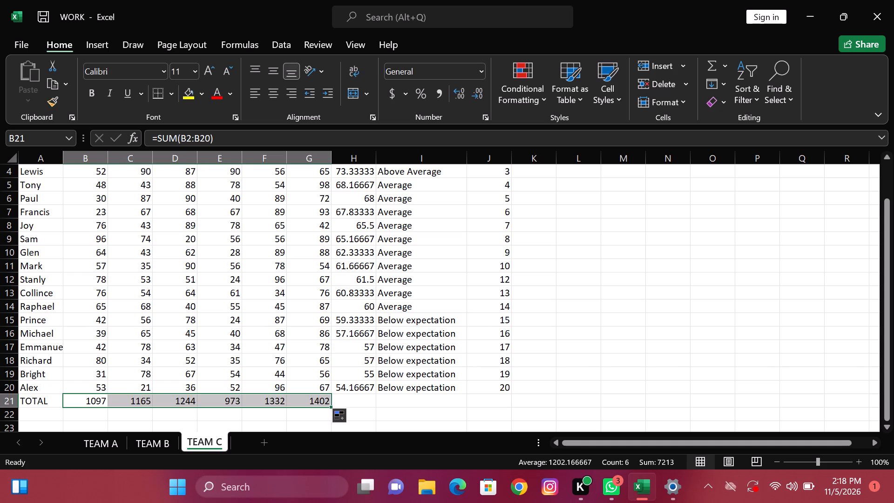
Enter the row label AVERAGE in cell A22, below TOTAL.
{"action": "left_click", "coordinate": [36, 412]}
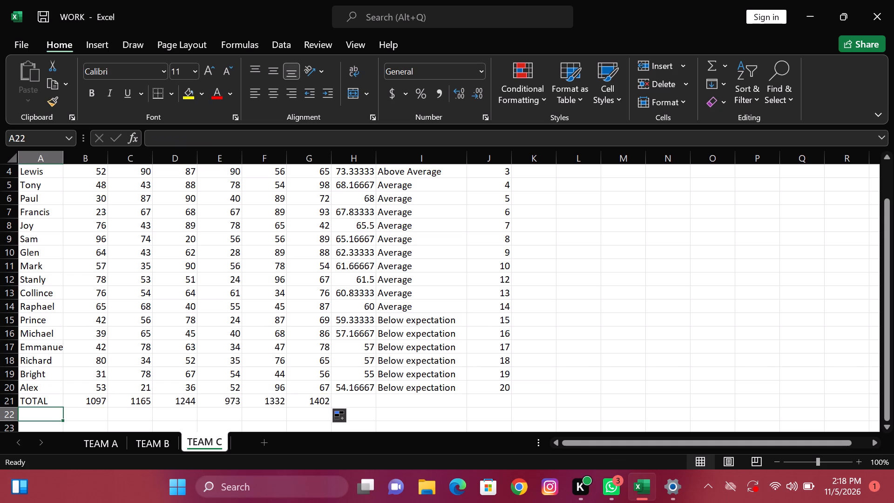
{"action": "type", "text": "AVERAGE"}
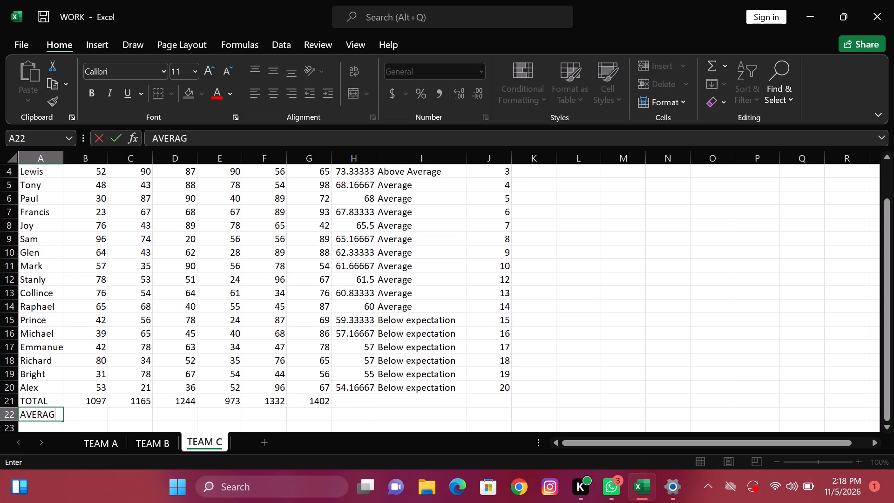
Calculate the MAT average in cell B22 with the formula =AVERAGE(B2:B20).
{"action": "key", "text": "Right"}
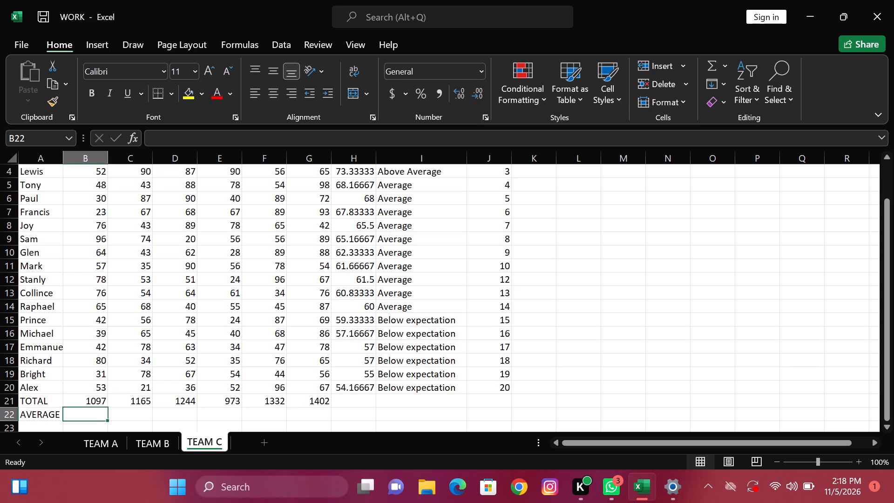
{"action": "key", "text": "equal"}
{"action": "type", "text": "AVERA"}
{"action": "type", "text": "GE"}
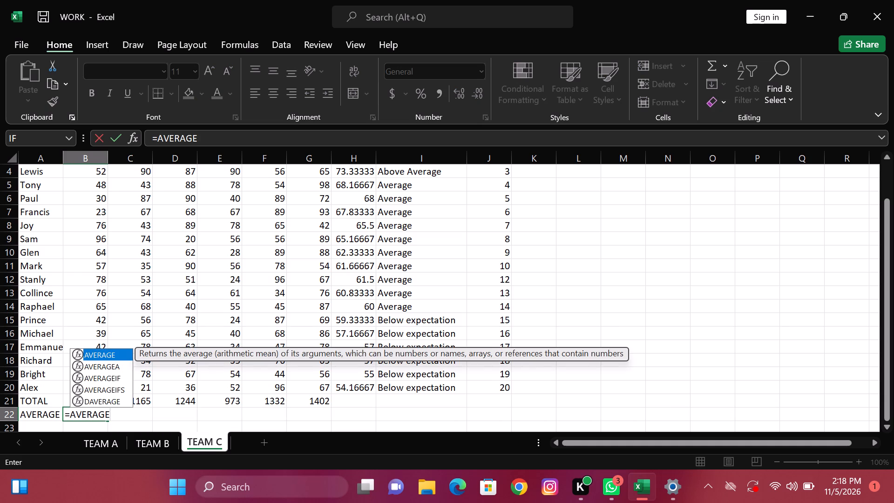
{"action": "key", "text": "shift+parenleft"}
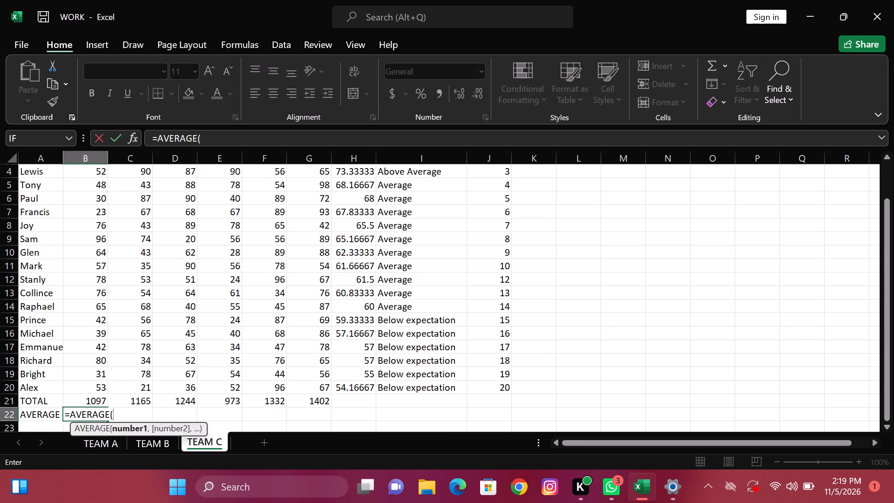
{"action": "key", "text": "b"}
{"action": "key", "text": "2"}
{"action": "key", "text": "shift+colon"}
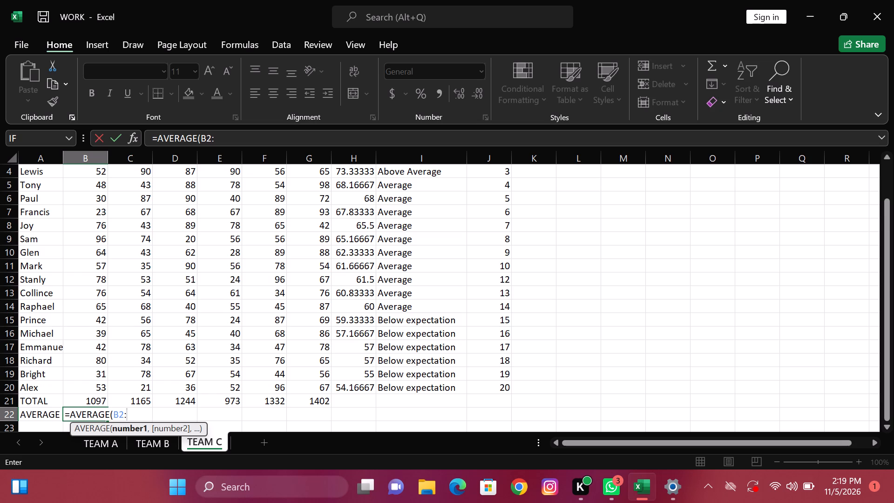
{"action": "key", "text": "b"}
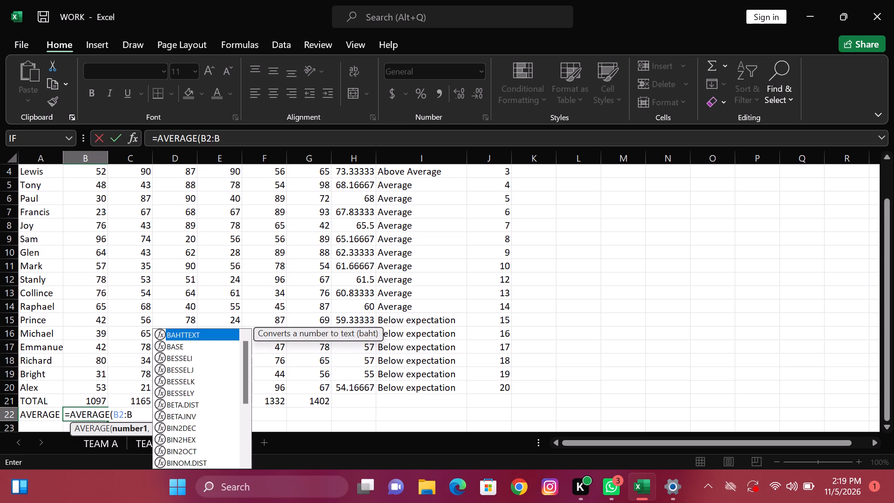
{"action": "key", "text": "2"}
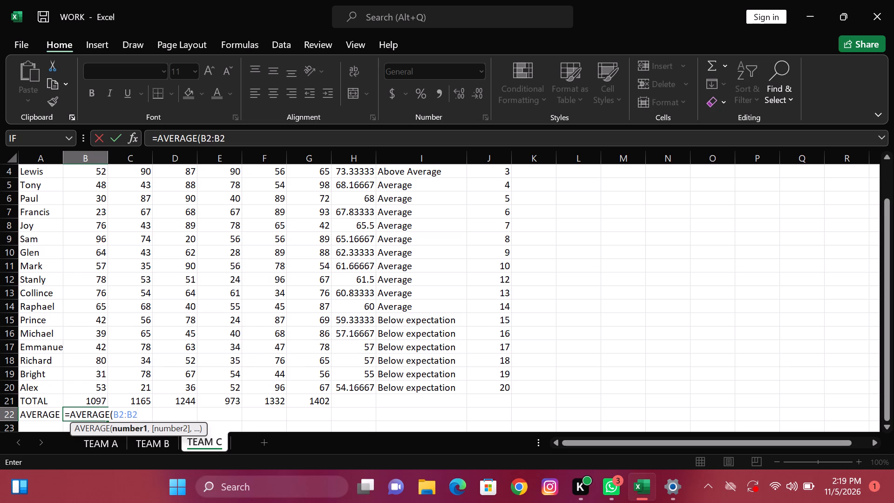
{"action": "key", "text": "0"}
{"action": "key", "text": "0"}
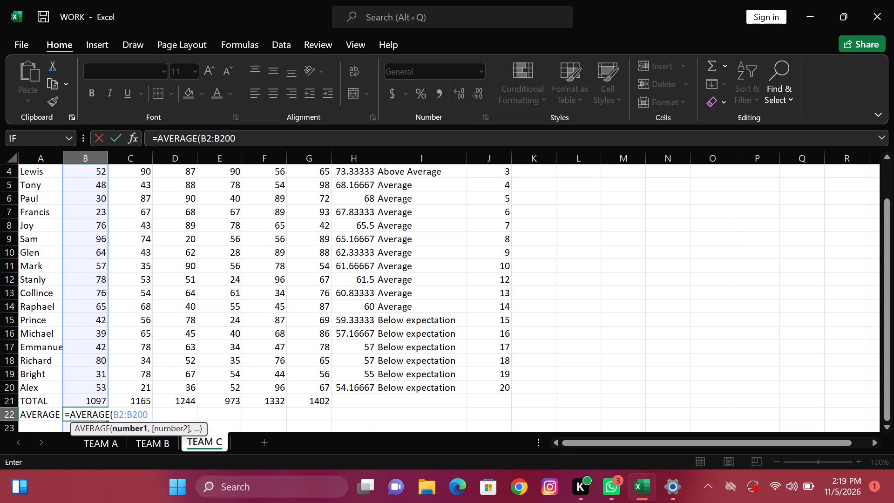
{"action": "key", "text": "BackSpace"}
{"action": "key", "text": "shift+parenright"}
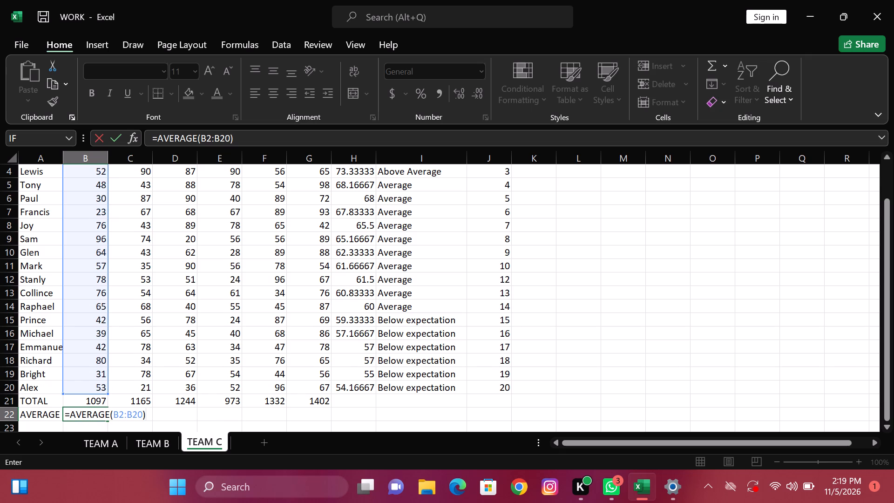
{"action": "key", "text": "Return"}
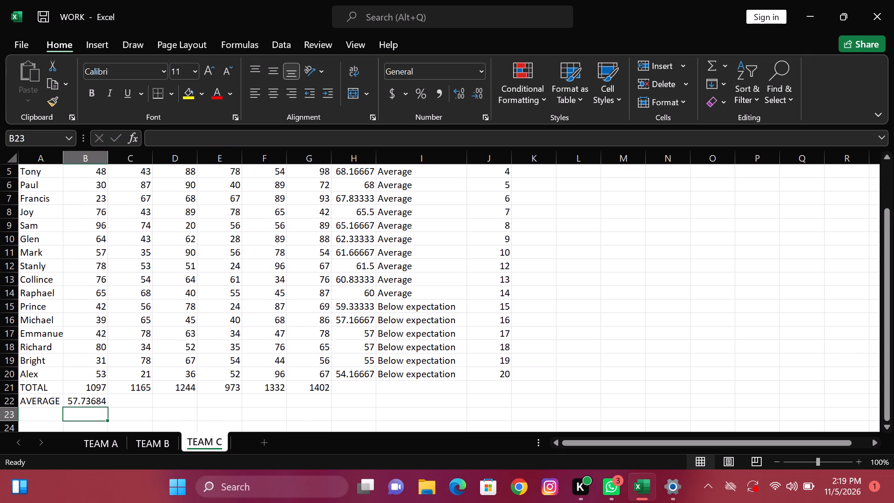
Fill the AVERAGE formula from B22 across to G22 so the AVERAGE row covers all subjects through BIO.
{"action": "left_click", "coordinate": [89, 399]}
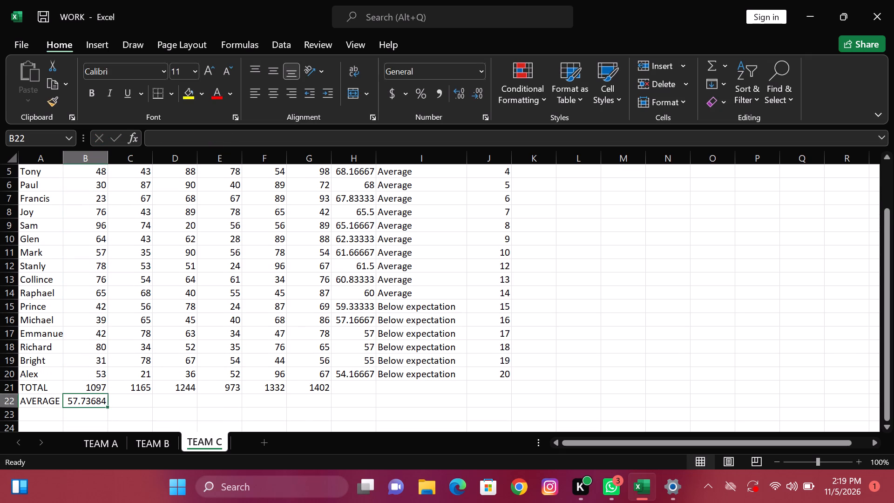
{"action": "left_click_drag", "start_coordinate": [106, 405], "coordinate": [150, 413]}
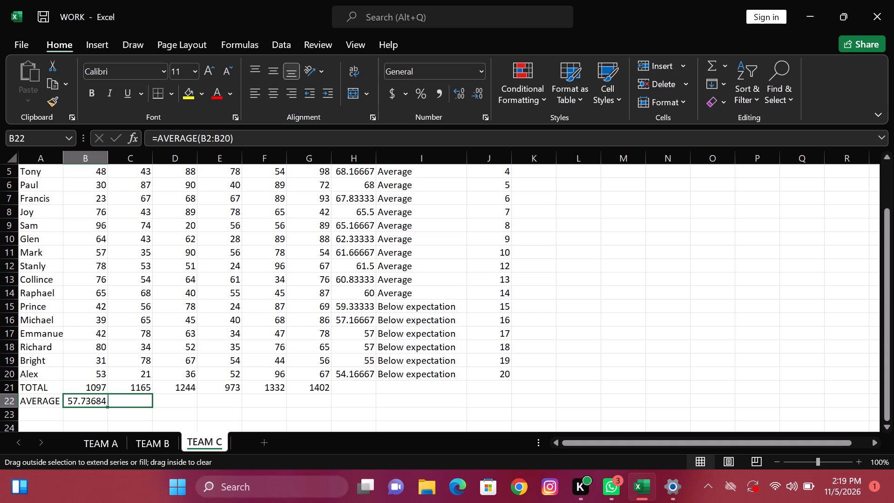
{"action": "left_click_drag", "start_coordinate": [150, 413], "coordinate": [306, 413]}
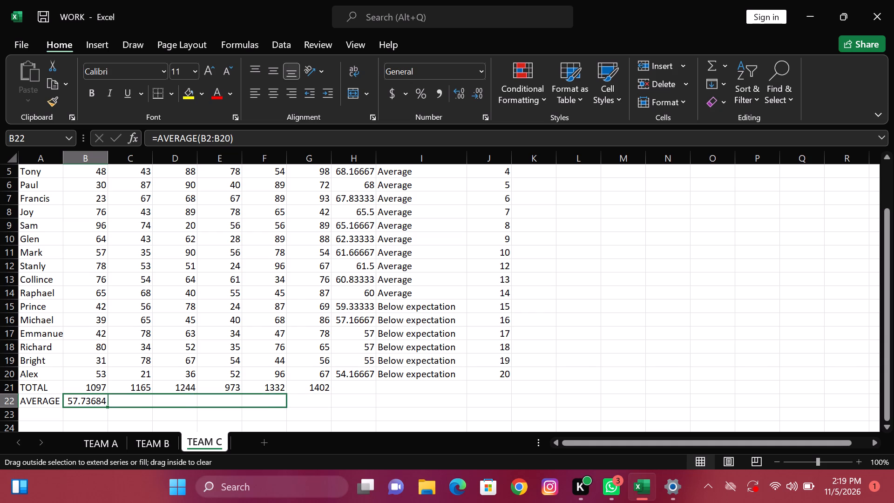
{"action": "left_click_drag", "start_coordinate": [306, 413], "coordinate": [339, 402]}
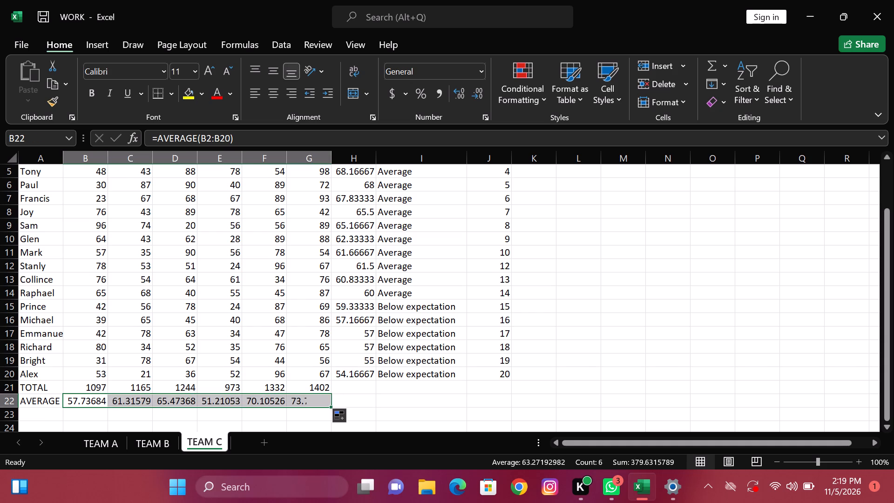
{"action": "left_click", "coordinate": [289, 401]}
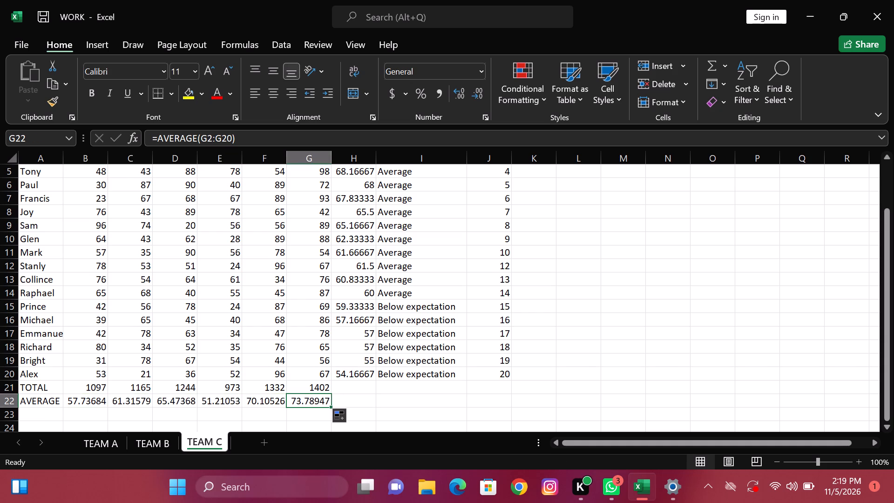
Select cell H21, where the TOTAL row meets the Average column.
{"action": "left_click", "coordinate": [355, 390]}
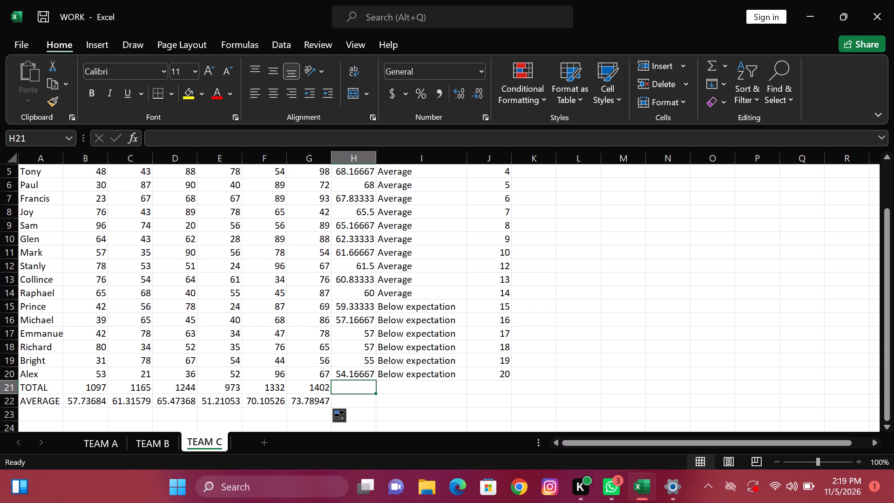
Fill the TOTAL row's SUM formula from G21 into H21 under the Average column.
{"action": "left_click", "coordinate": [311, 388]}
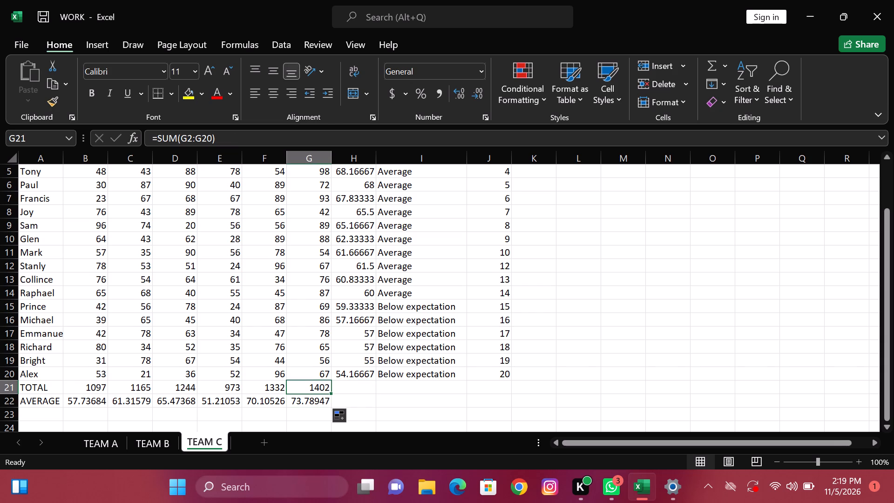
{"action": "left_click_drag", "start_coordinate": [328, 393], "coordinate": [352, 393]}
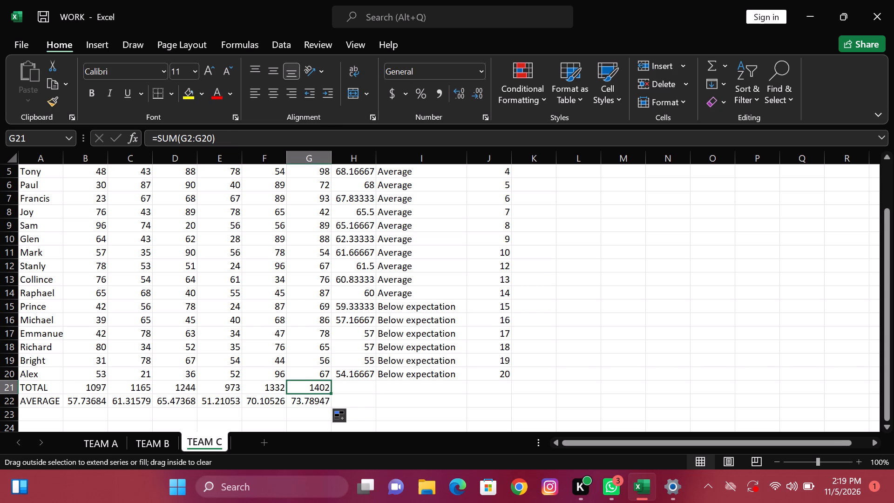
{"action": "left_click_drag", "start_coordinate": [352, 393], "coordinate": [365, 393]}
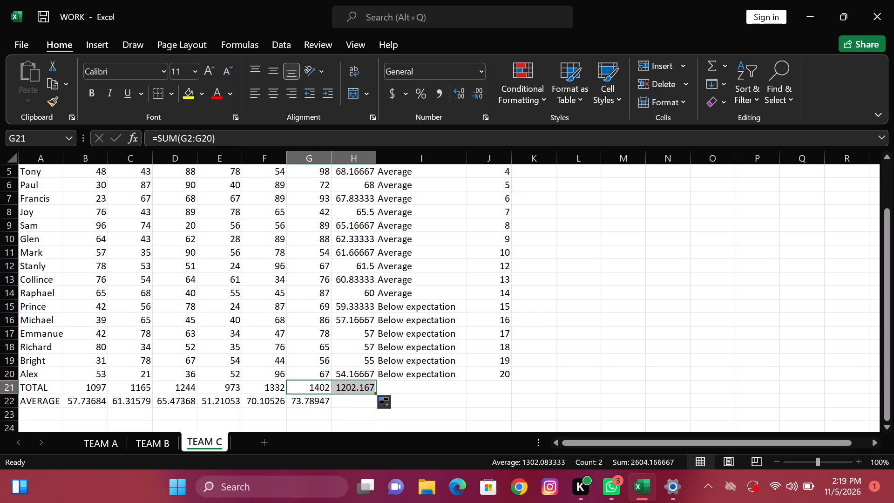
Fill the AVERAGE row's formula from G22 into H22 under the Average column.
{"action": "left_click", "coordinate": [314, 406]}
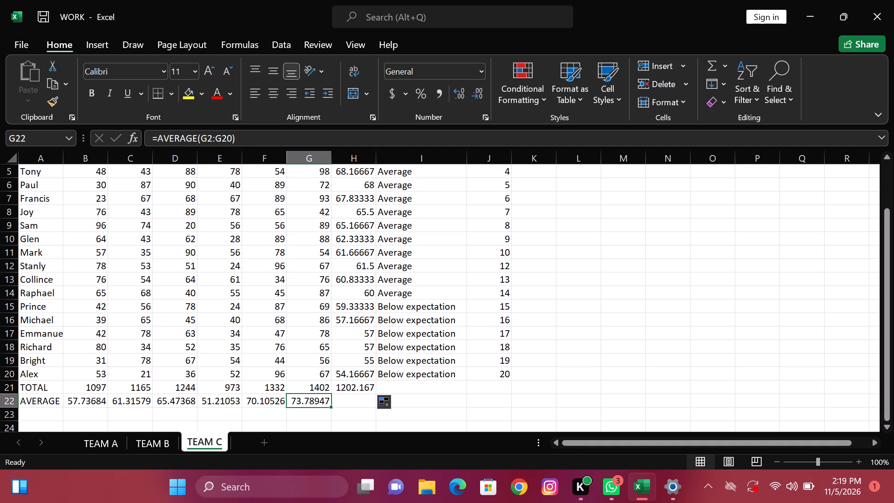
{"action": "left_click_drag", "start_coordinate": [330, 407], "coordinate": [360, 408]}
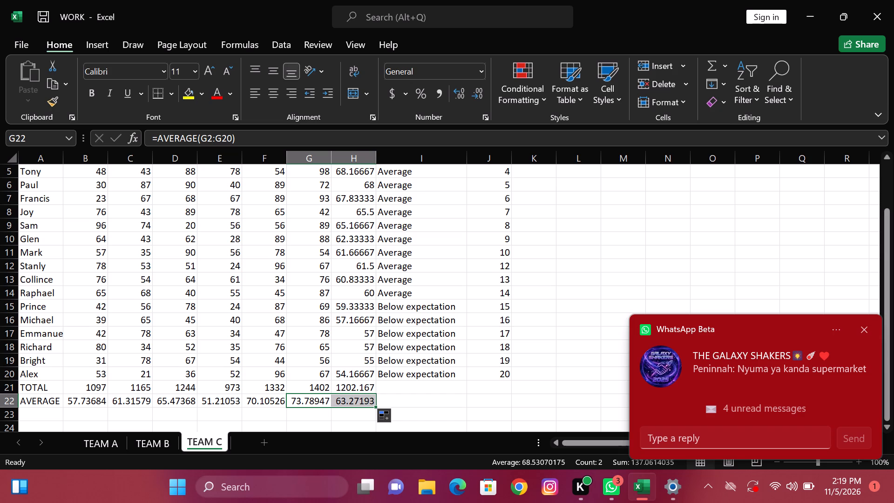
{"action": "left_click", "coordinate": [42, 412]}
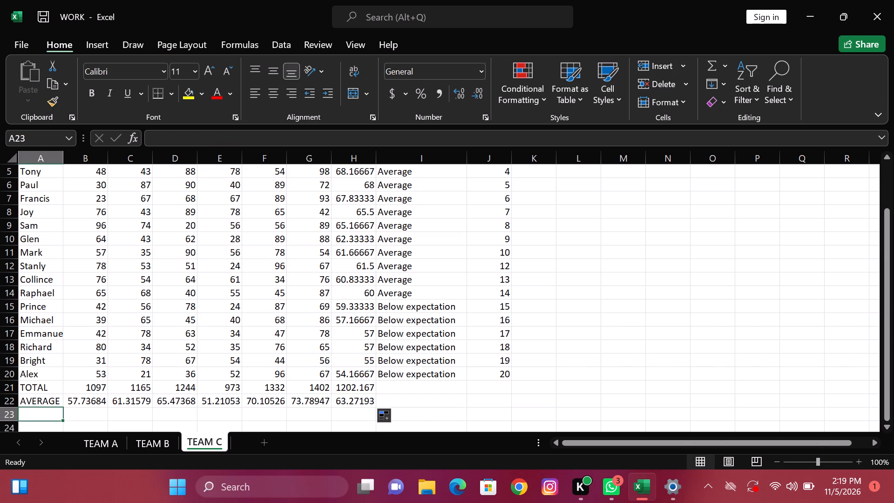
Centre the contents of B2:J22 horizontally, covering the scores, averages, grades, positions and the TOTAL and AVERAGE rows.
{"action": "left_click", "coordinate": [542, 171]}
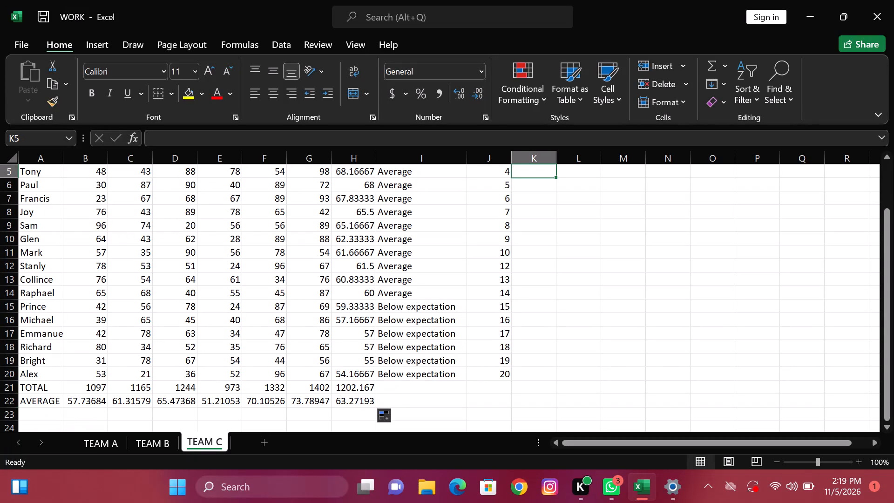
{"action": "key", "text": "Up"}
{"action": "key", "text": "Up"}
{"action": "key", "text": "Up"}
{"action": "key", "text": "Up"}
{"action": "key", "text": "Up"}
{"action": "key", "text": "Up"}
{"action": "key", "text": "Up"}
{"action": "key", "text": "Up"}
{"action": "key", "text": "Up"}
{"action": "key", "text": "Up"}
{"action": "key", "text": "Up"}
{"action": "key", "text": "Up"}
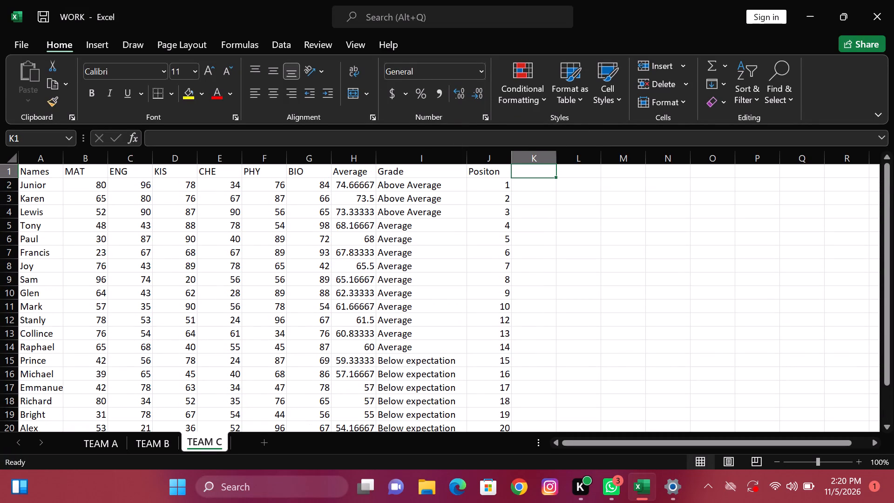
{"action": "left_click_drag", "start_coordinate": [96, 189], "coordinate": [446, 388]}
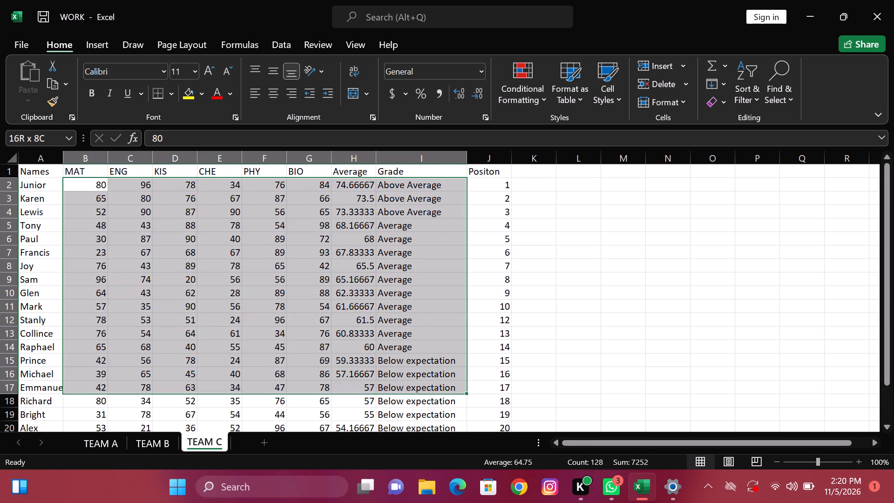
{"action": "left_click_drag", "start_coordinate": [446, 388], "coordinate": [514, 429]}
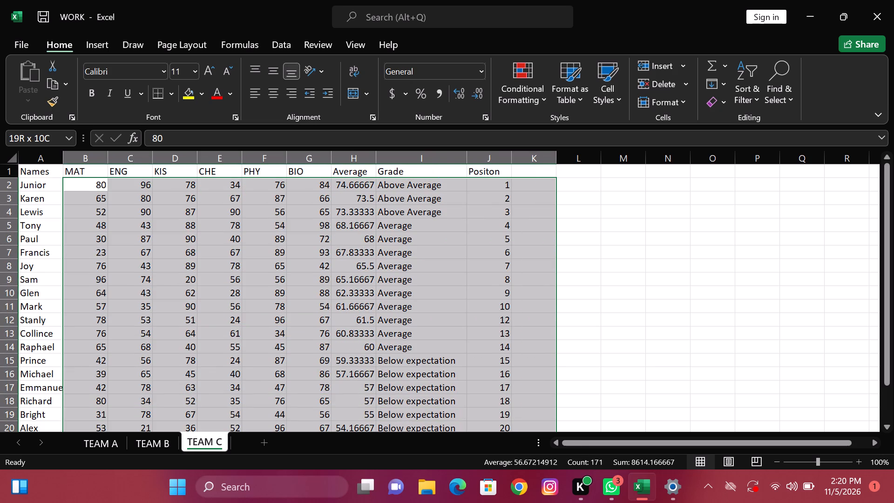
{"action": "left_click_drag", "start_coordinate": [514, 429], "coordinate": [510, 401]}
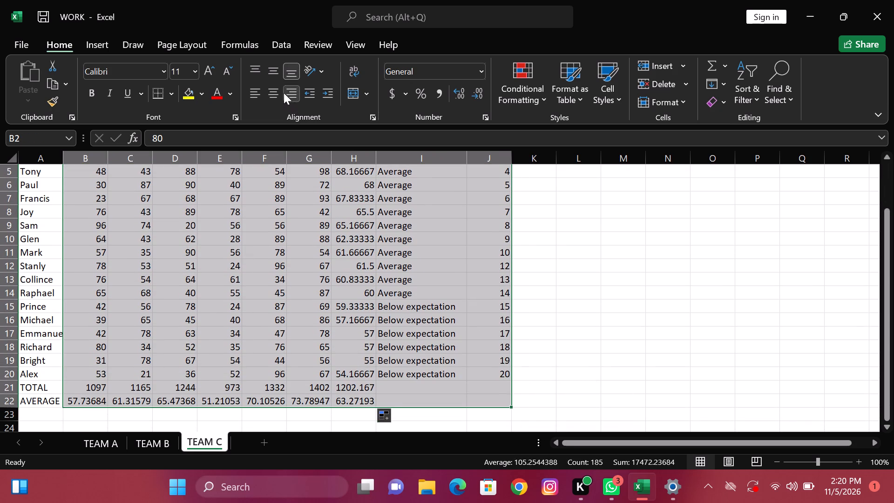
{"action": "left_click", "coordinate": [276, 91]}
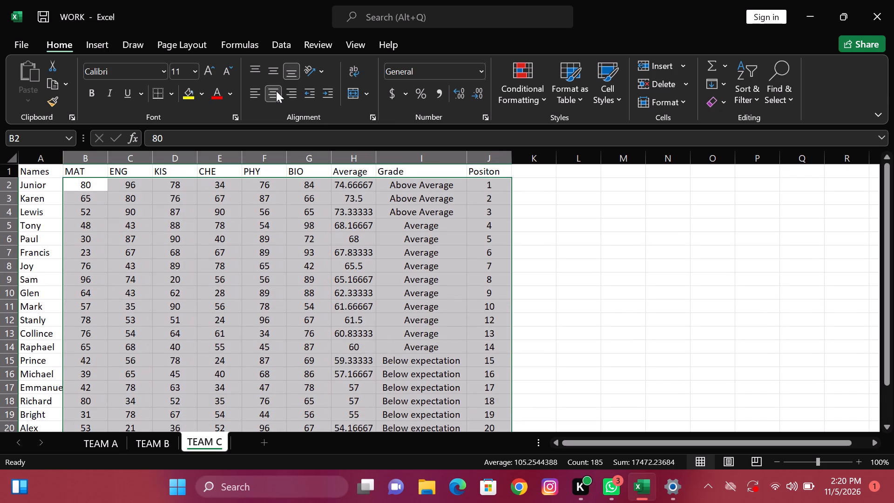
Open the cell merging options for the selected range B2:J22.
{"action": "left_click", "coordinate": [367, 96]}
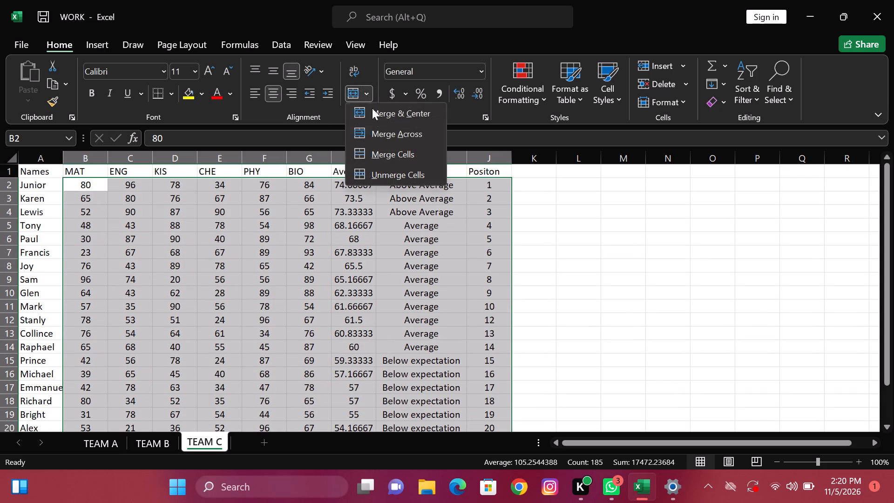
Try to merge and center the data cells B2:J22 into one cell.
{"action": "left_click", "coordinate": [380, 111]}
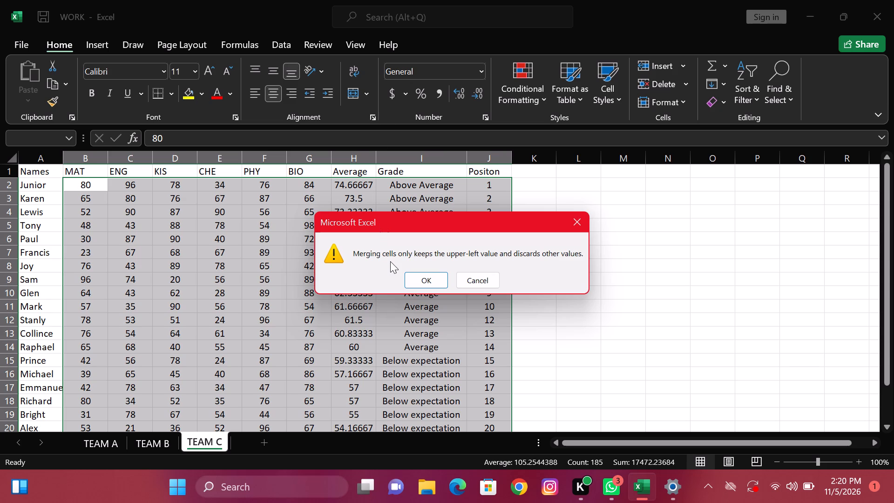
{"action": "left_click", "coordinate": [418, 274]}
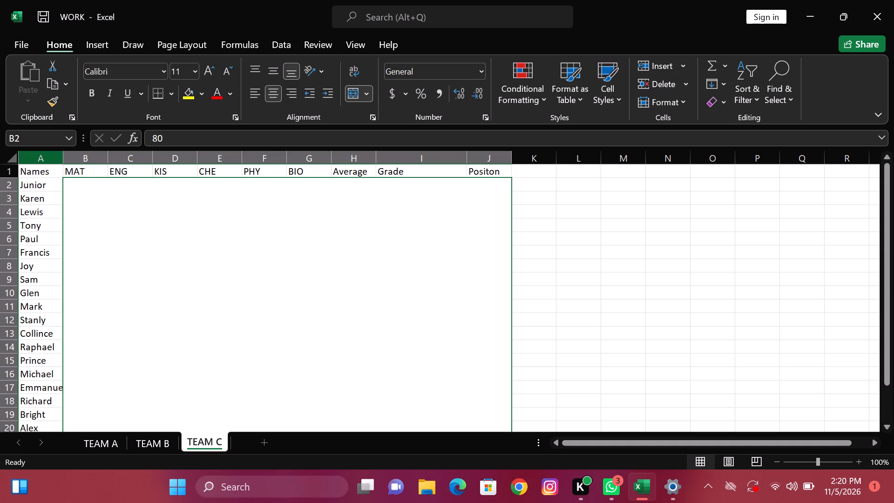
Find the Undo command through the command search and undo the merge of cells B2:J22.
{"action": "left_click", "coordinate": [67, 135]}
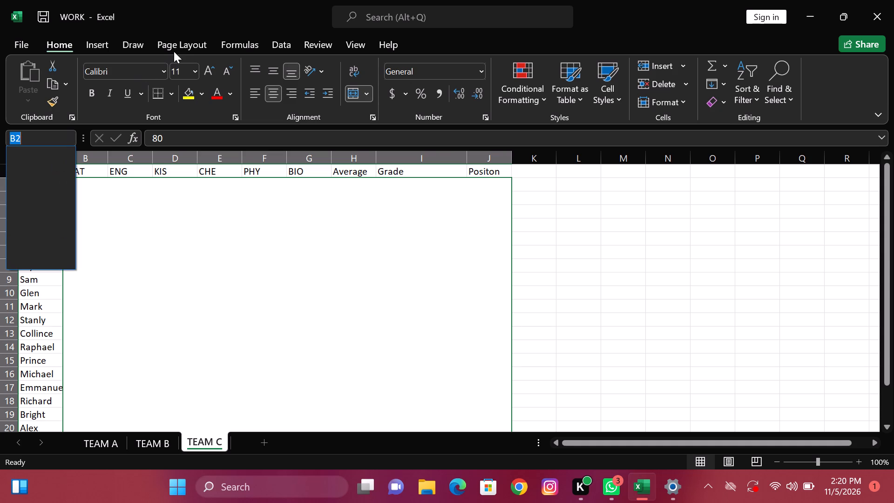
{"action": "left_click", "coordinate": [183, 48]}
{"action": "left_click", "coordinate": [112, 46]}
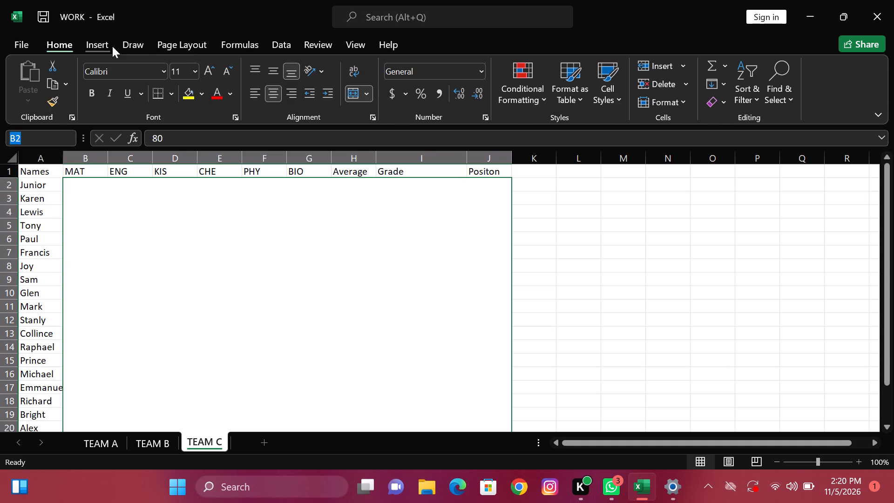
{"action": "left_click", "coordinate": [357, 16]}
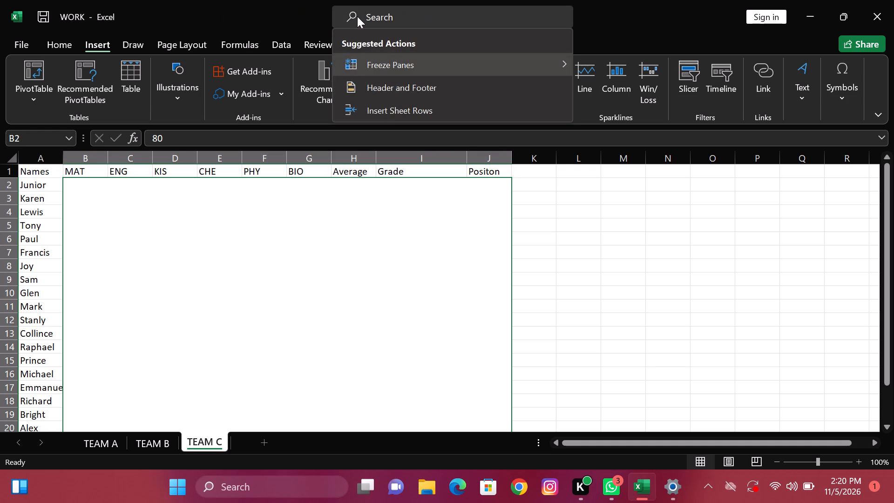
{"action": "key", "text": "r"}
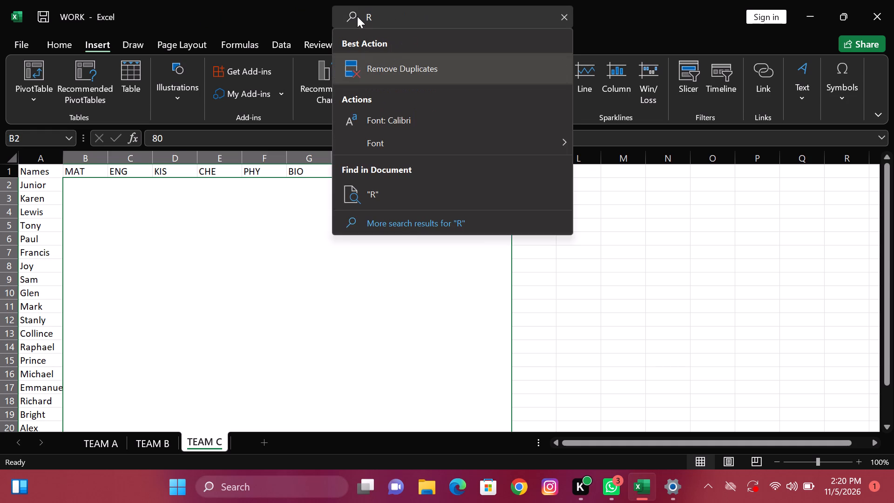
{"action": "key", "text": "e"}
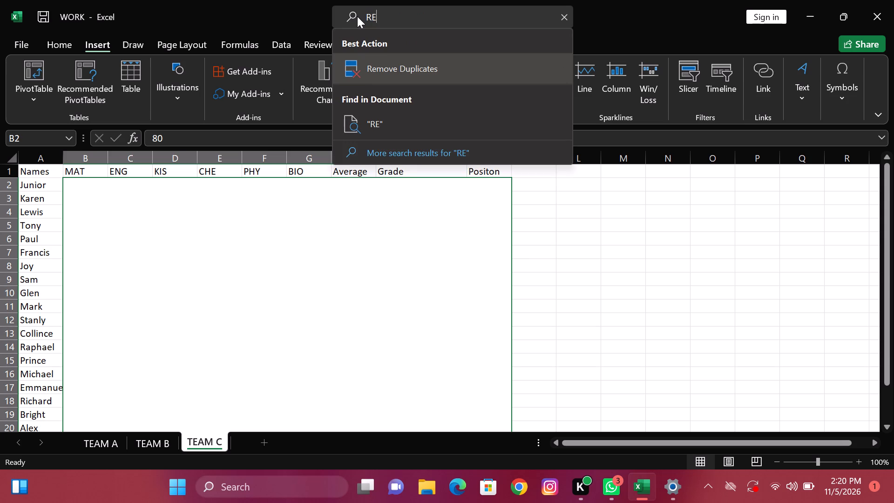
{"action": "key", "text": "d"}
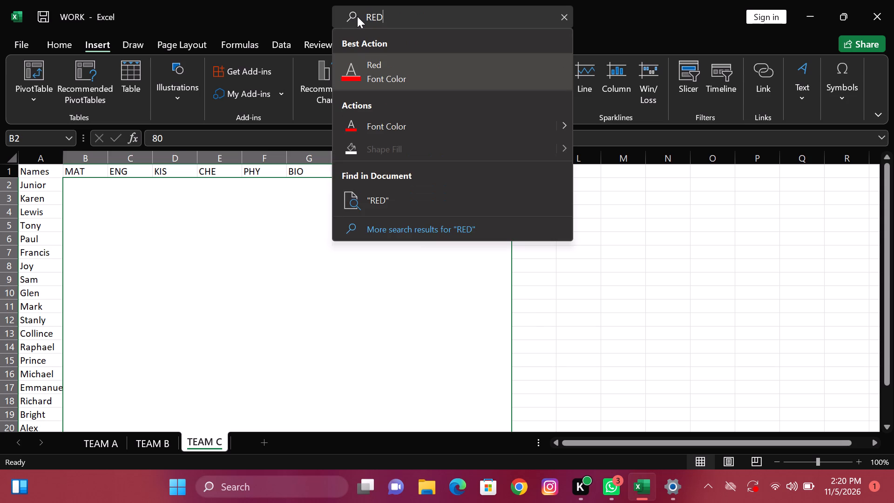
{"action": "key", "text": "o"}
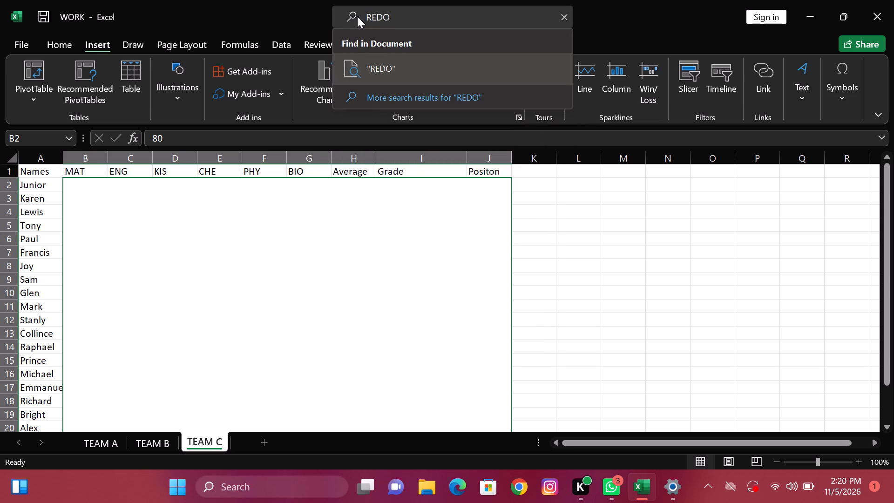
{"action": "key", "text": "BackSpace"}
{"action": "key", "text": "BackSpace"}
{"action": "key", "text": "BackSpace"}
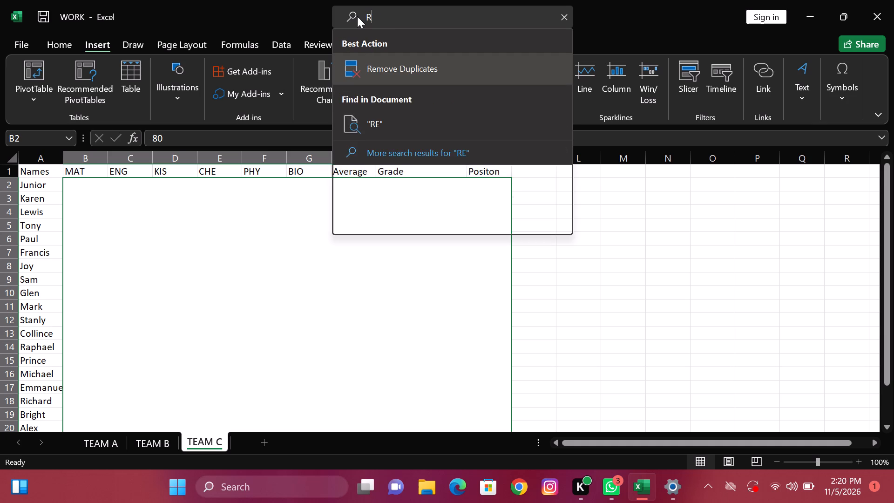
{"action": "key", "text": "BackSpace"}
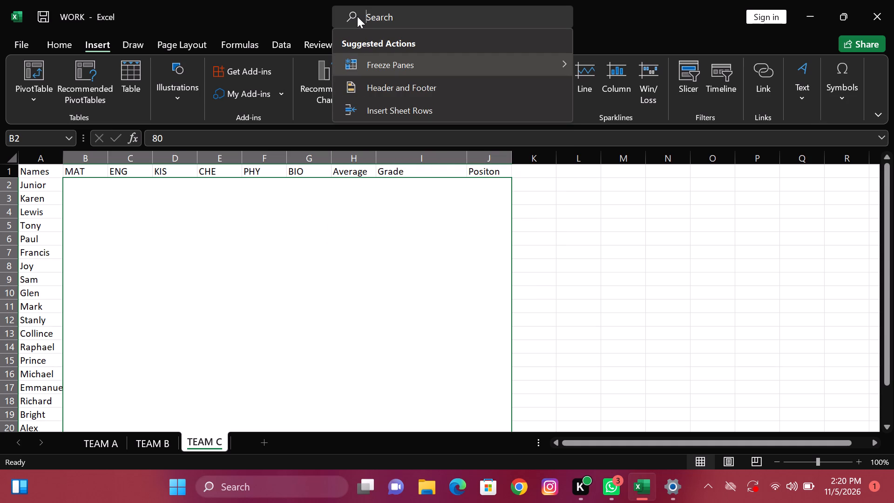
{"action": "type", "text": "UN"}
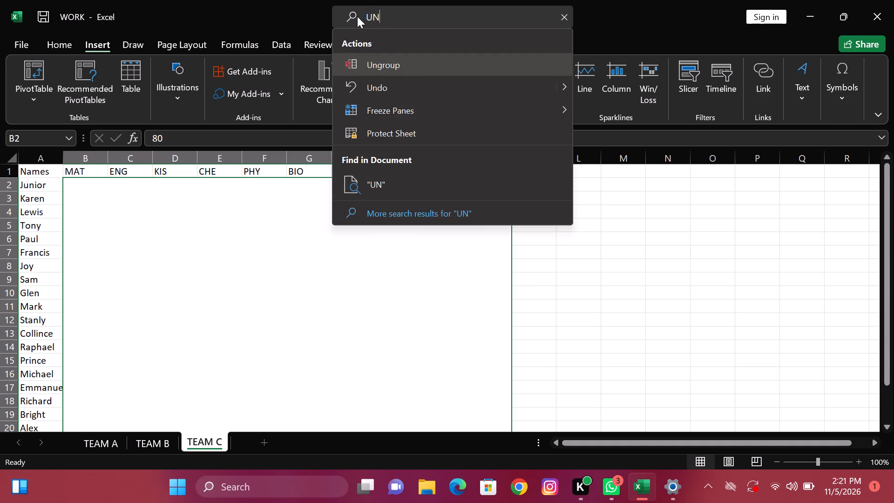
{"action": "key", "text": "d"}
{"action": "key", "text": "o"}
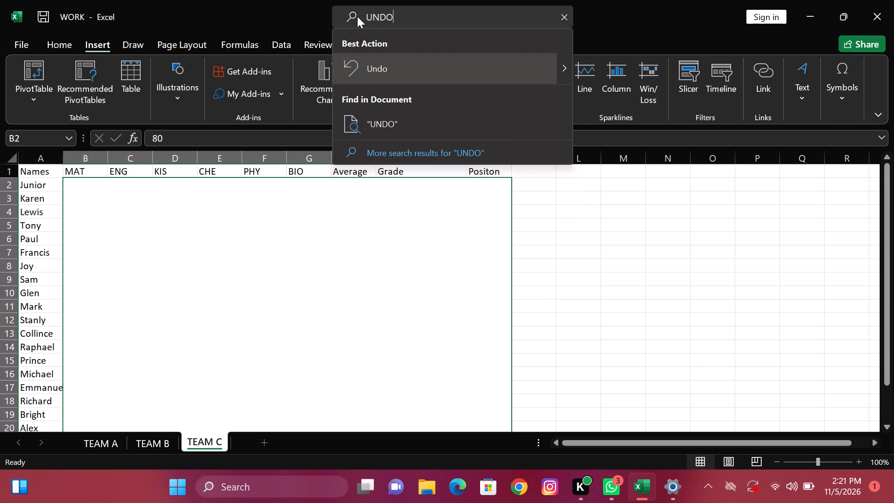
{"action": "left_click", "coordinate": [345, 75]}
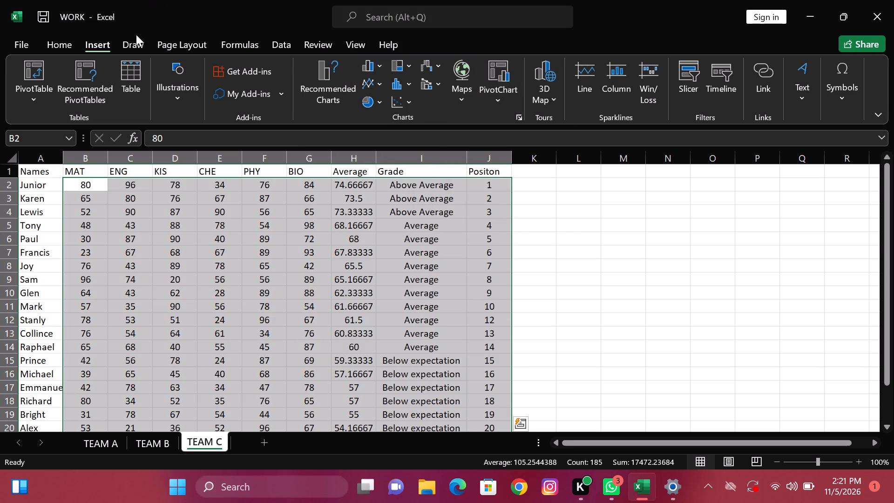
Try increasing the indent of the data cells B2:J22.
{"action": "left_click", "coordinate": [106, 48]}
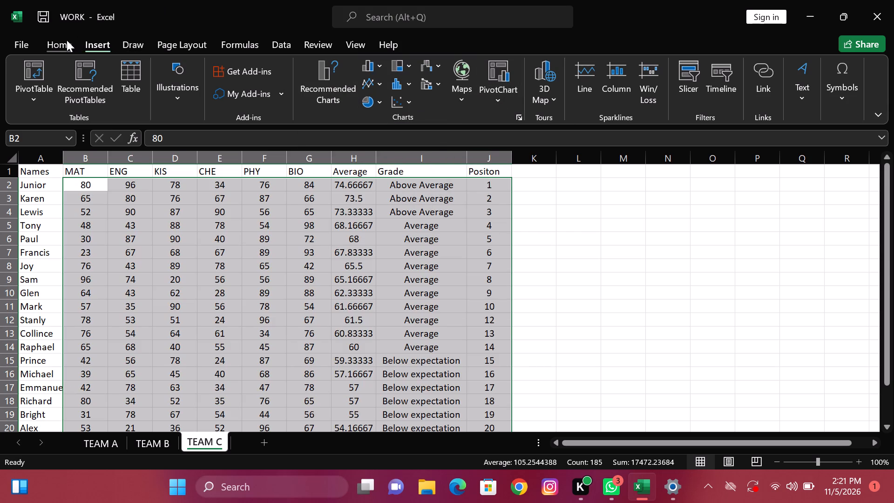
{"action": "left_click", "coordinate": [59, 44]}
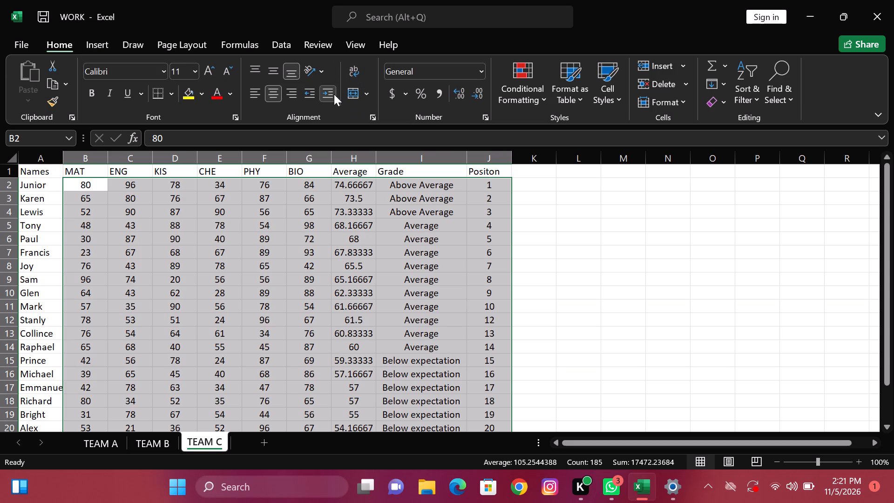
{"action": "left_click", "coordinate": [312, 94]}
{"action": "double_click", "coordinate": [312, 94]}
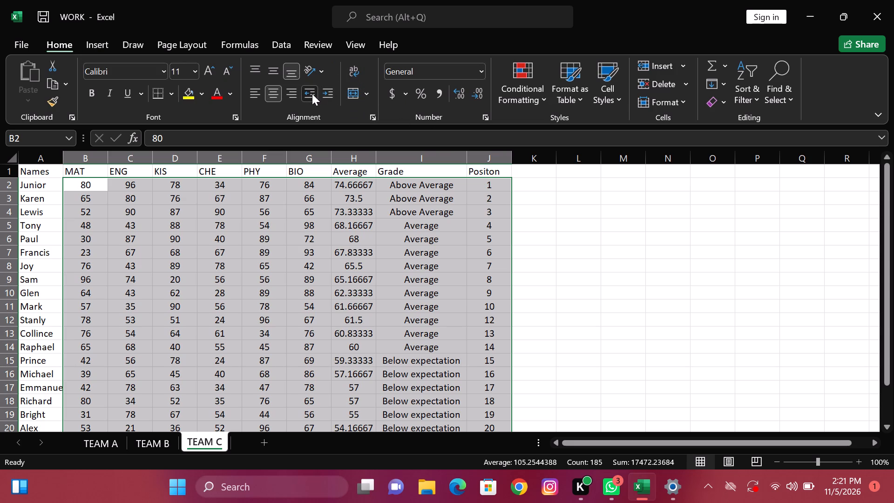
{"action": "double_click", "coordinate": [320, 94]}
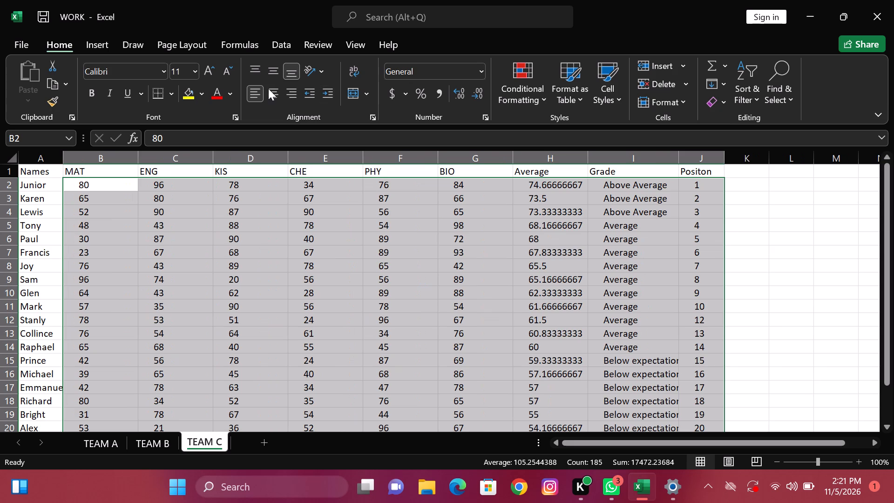
Middle-align the data cells B2:J22, clear their indent and center them horizontally.
{"action": "left_click", "coordinate": [273, 70]}
{"action": "double_click", "coordinate": [307, 88]}
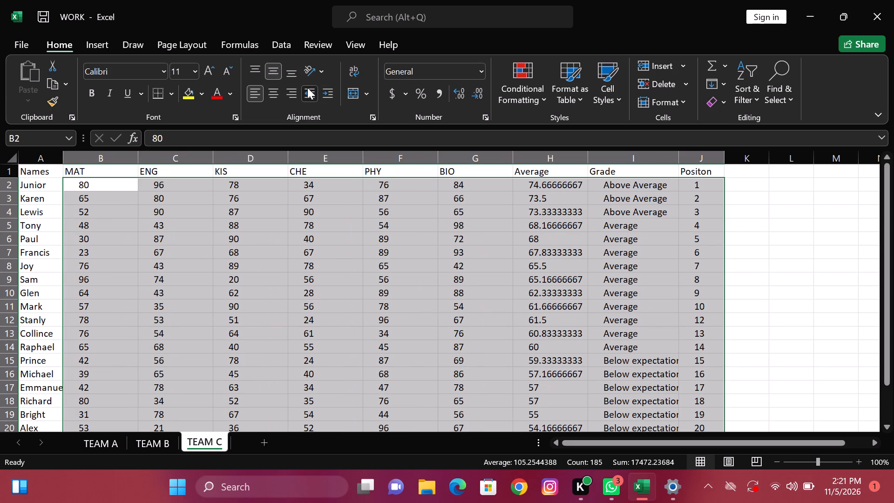
{"action": "triple_click", "coordinate": [307, 88]}
{"action": "triple_click", "coordinate": [307, 88]}
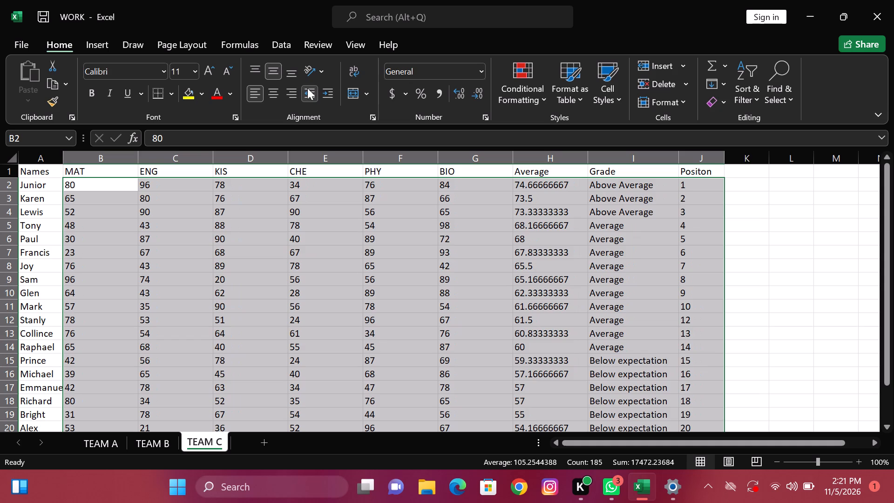
{"action": "left_click", "coordinate": [276, 91]}
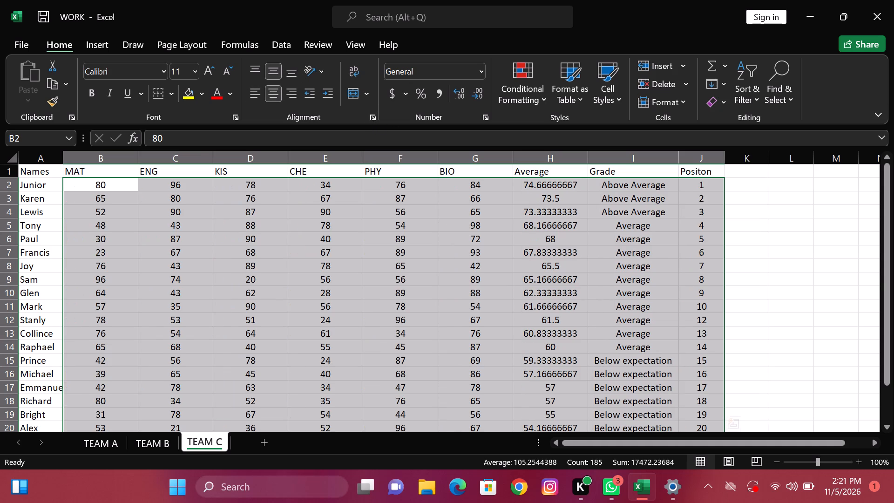
{"action": "left_click", "coordinate": [762, 239]}
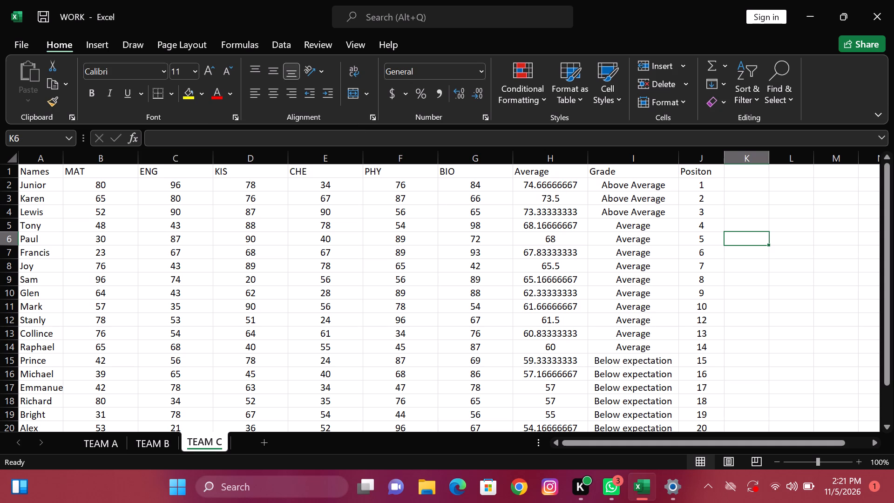
Angle the header row text in A1:J1 counterclockwise and center it horizontally.
{"action": "left_click_drag", "start_coordinate": [52, 169], "coordinate": [88, 173]}
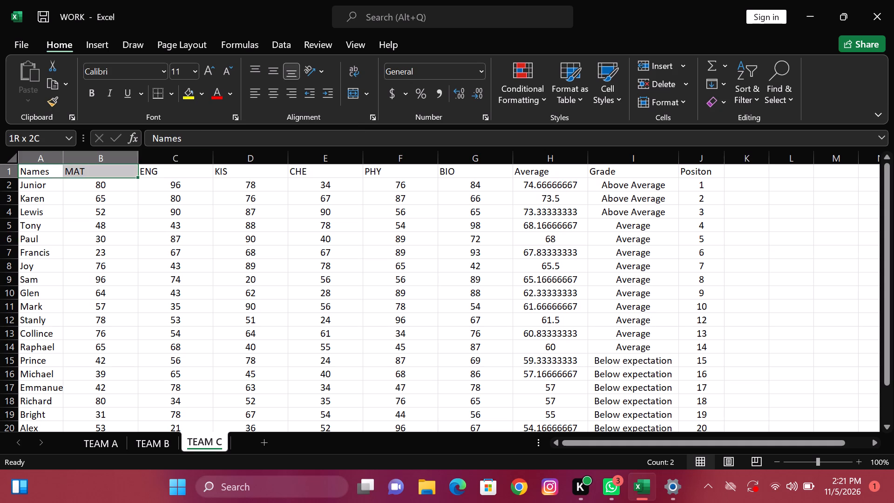
{"action": "left_click_drag", "start_coordinate": [88, 173], "coordinate": [494, 173]}
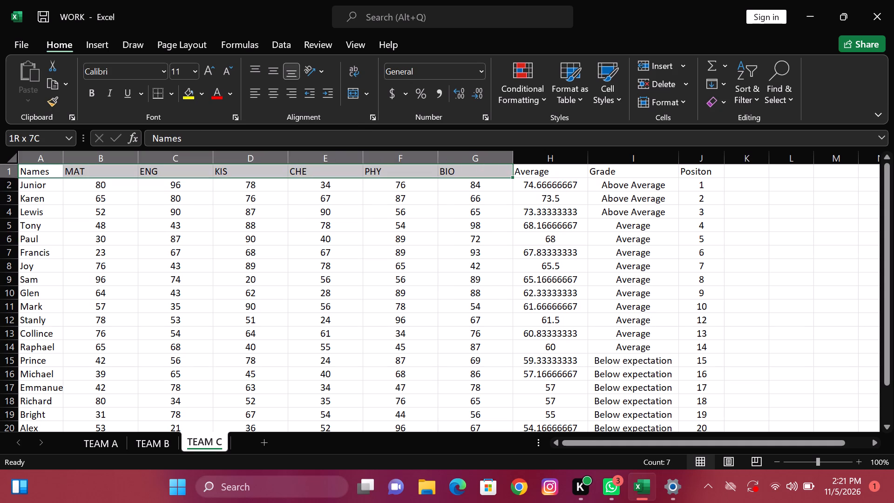
{"action": "left_click_drag", "start_coordinate": [494, 173], "coordinate": [723, 171]}
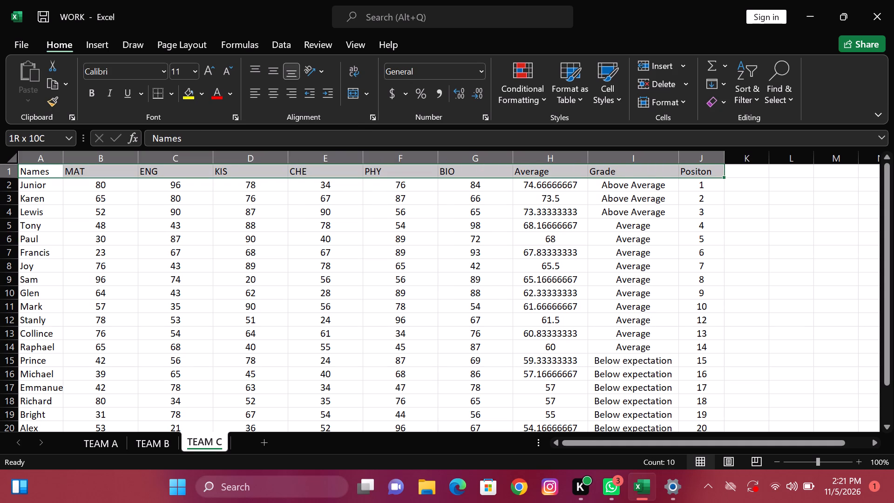
{"action": "left_click_drag", "start_coordinate": [723, 171], "coordinate": [714, 176]}
{"action": "left_click", "coordinate": [319, 66]}
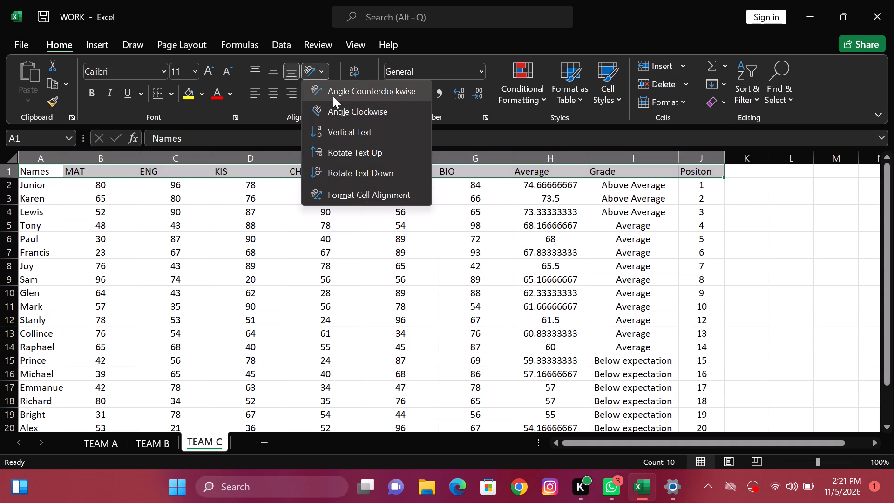
{"action": "left_click", "coordinate": [337, 98]}
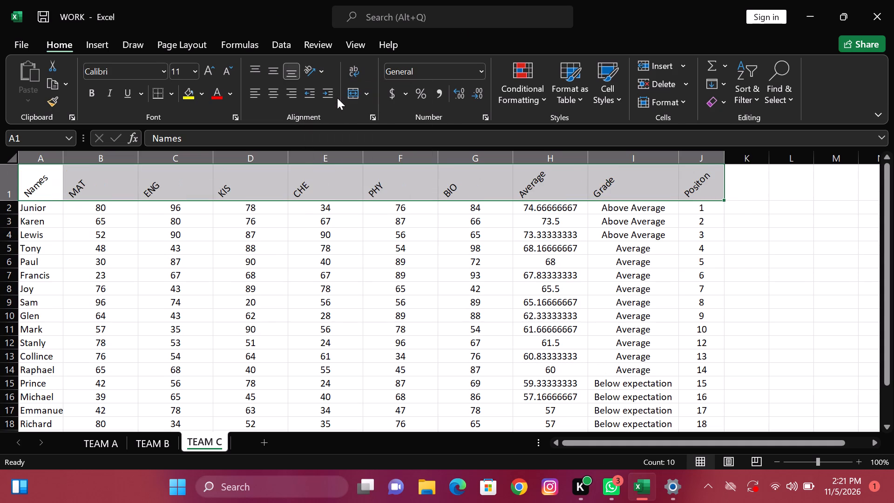
{"action": "left_click", "coordinate": [278, 94]}
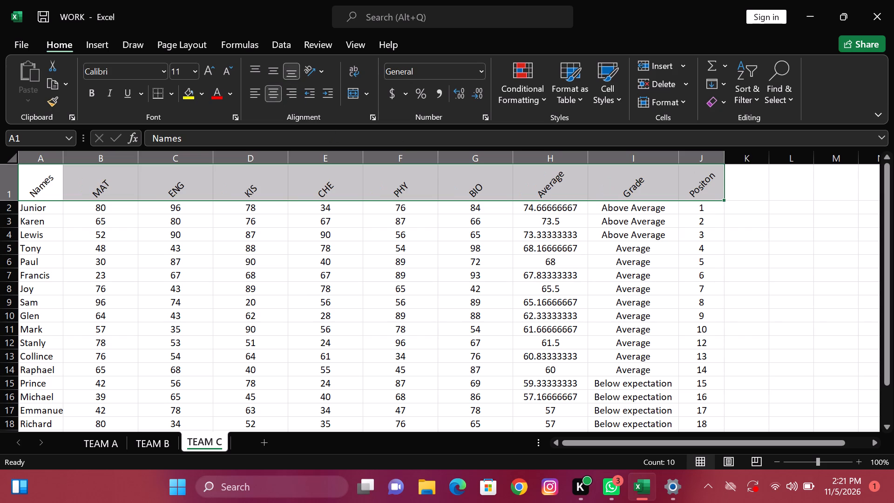
{"action": "left_click", "coordinate": [756, 257]}
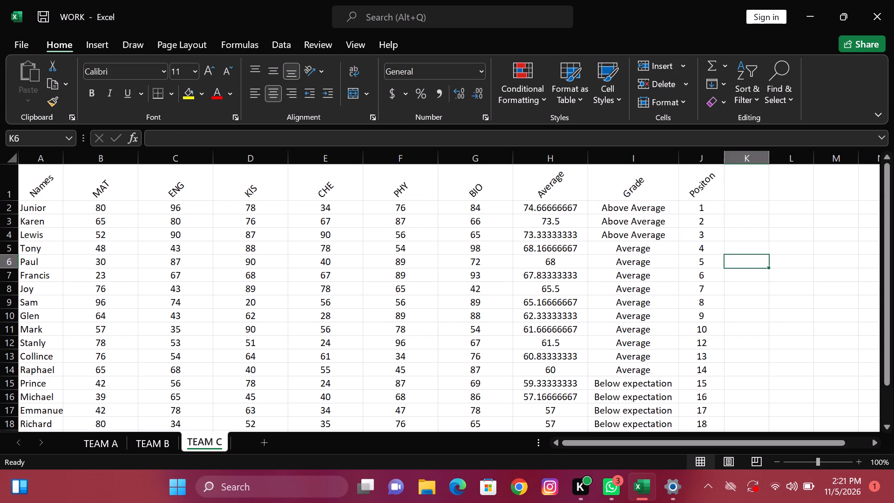
Examine the lower part of the table down to the TOTAL and AVERAGE rows.
{"action": "left_click", "coordinate": [731, 398]}
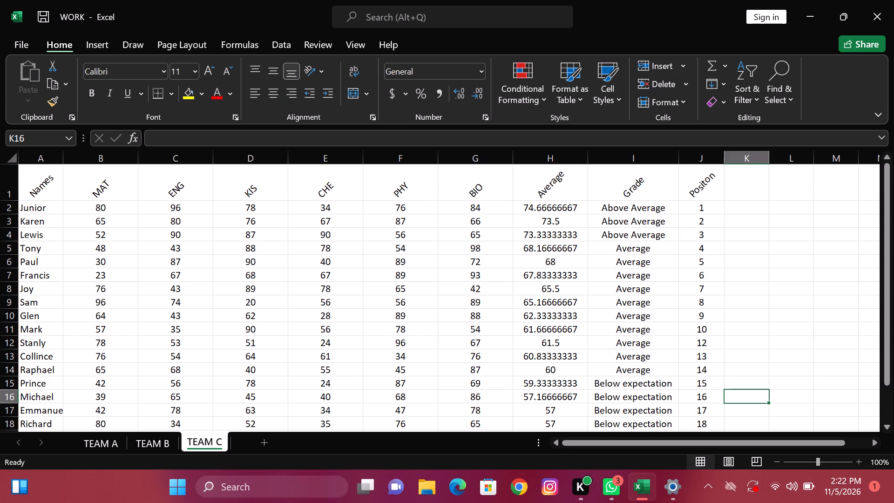
{"action": "key", "text": "Down"}
{"action": "key", "text": "Down"}
{"action": "key", "text": "Down"}
{"action": "key", "text": "Down"}
{"action": "key", "text": "Down"}
{"action": "key", "text": "Down"}
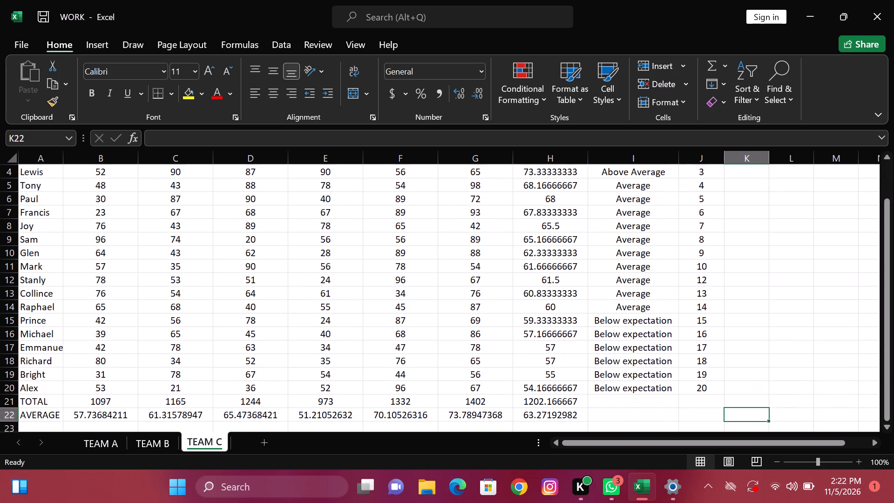
{"action": "key", "text": "Down"}
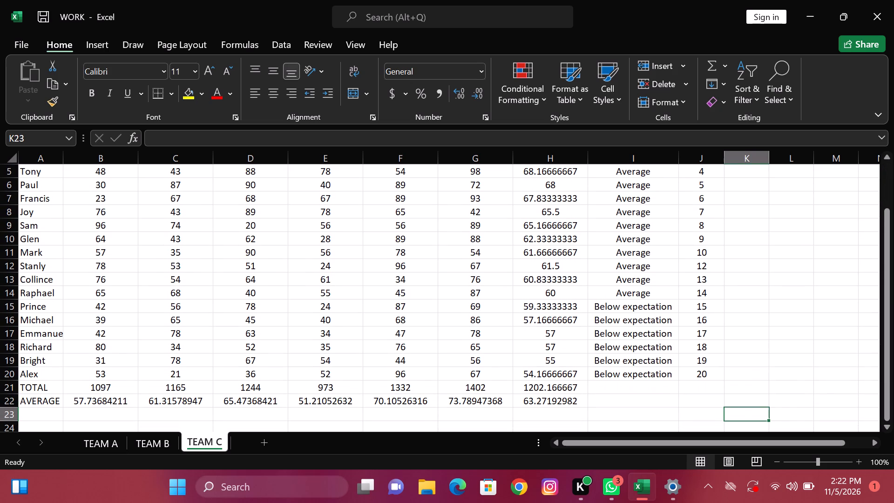
Angle the TOTAL and AVERAGE rows A21:H22 counterclockwise and center them horizontally and vertically.
{"action": "left_click_drag", "start_coordinate": [49, 385], "coordinate": [236, 416]}
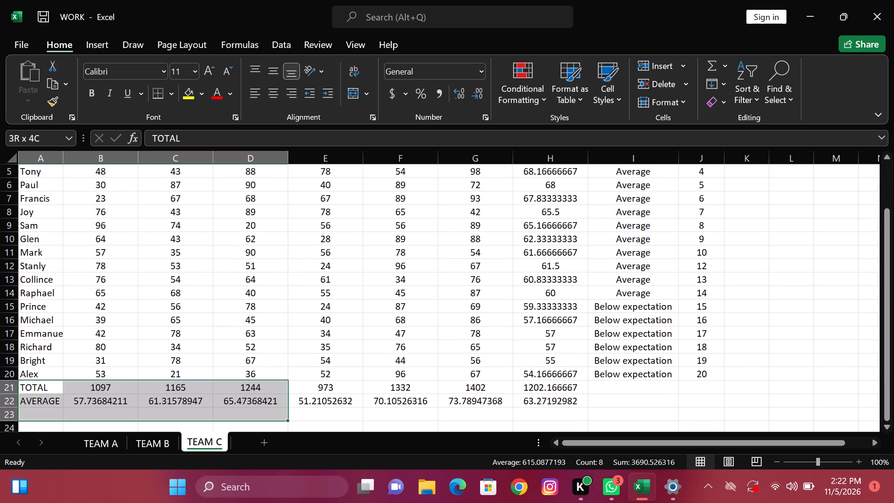
{"action": "left_click_drag", "start_coordinate": [236, 416], "coordinate": [536, 405]}
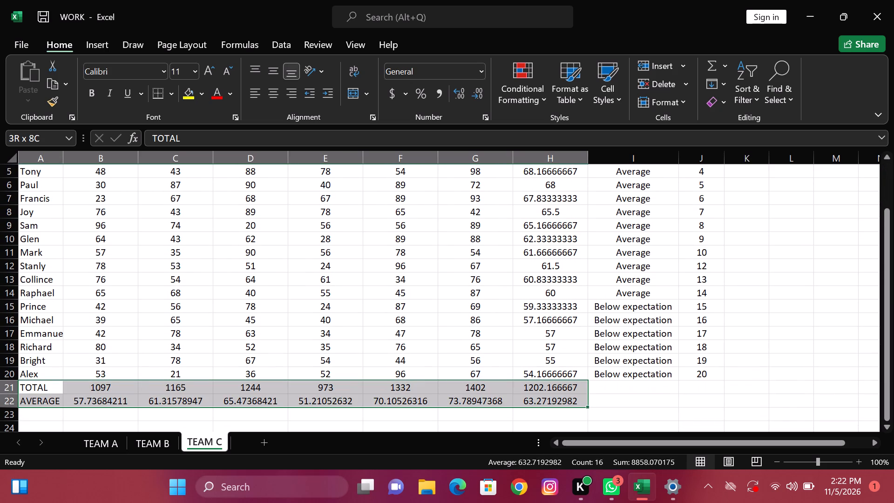
{"action": "left_click_drag", "start_coordinate": [536, 405], "coordinate": [536, 402]}
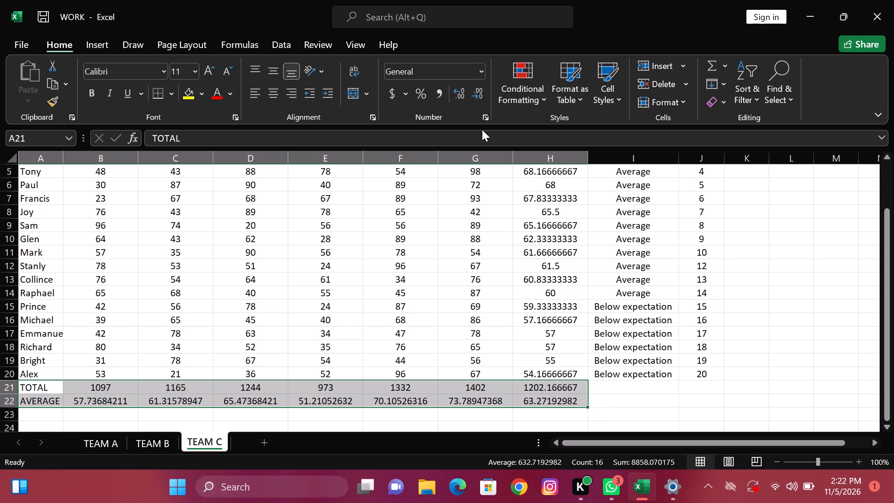
{"action": "left_click", "coordinate": [312, 63]}
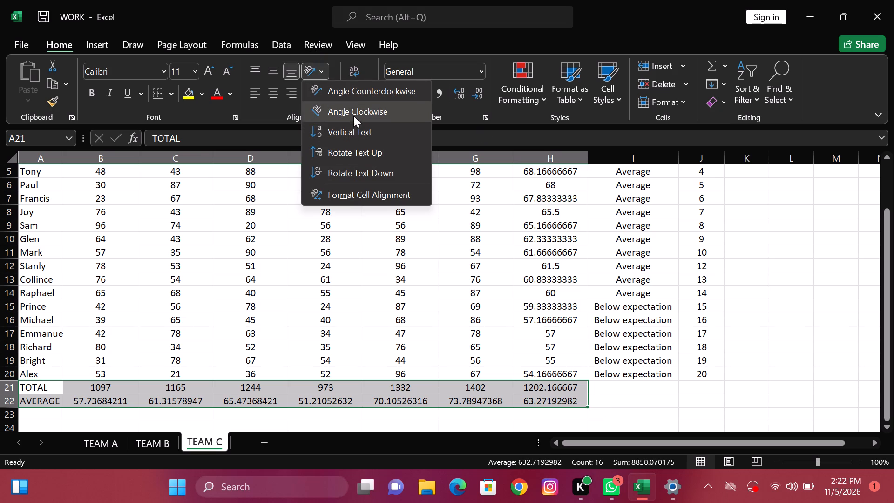
{"action": "left_click", "coordinate": [368, 88]}
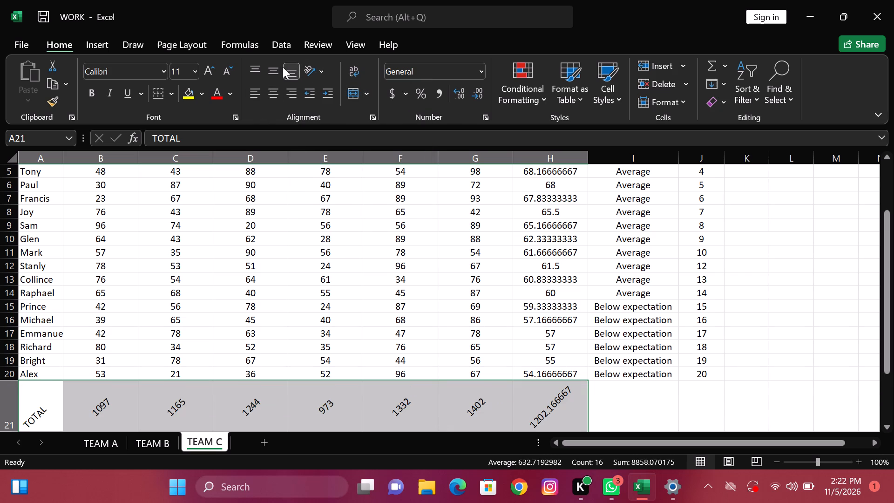
{"action": "left_click", "coordinate": [269, 94]}
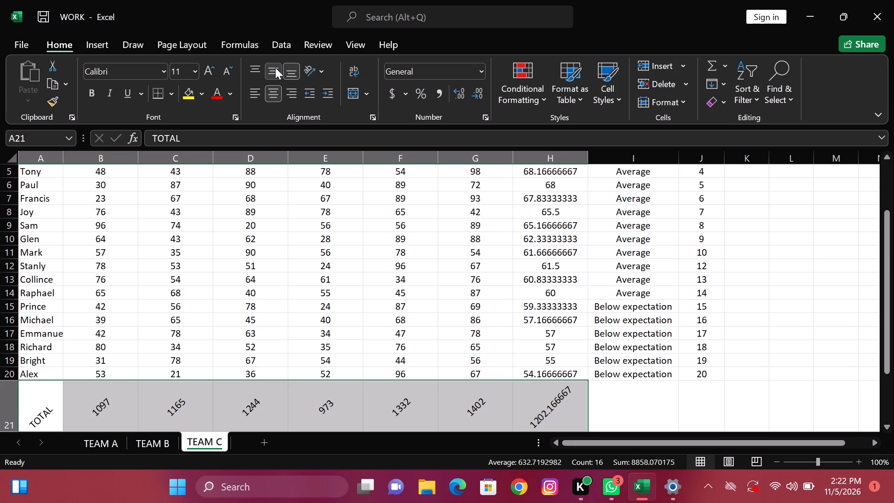
{"action": "left_click", "coordinate": [275, 68]}
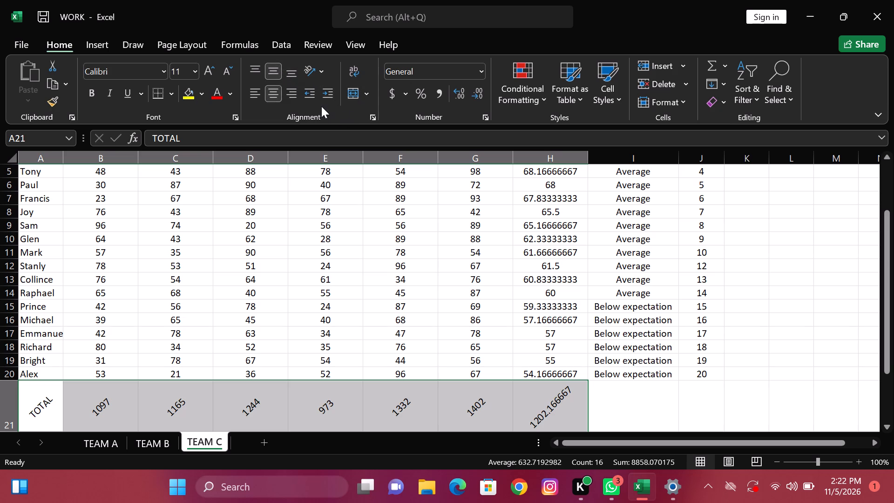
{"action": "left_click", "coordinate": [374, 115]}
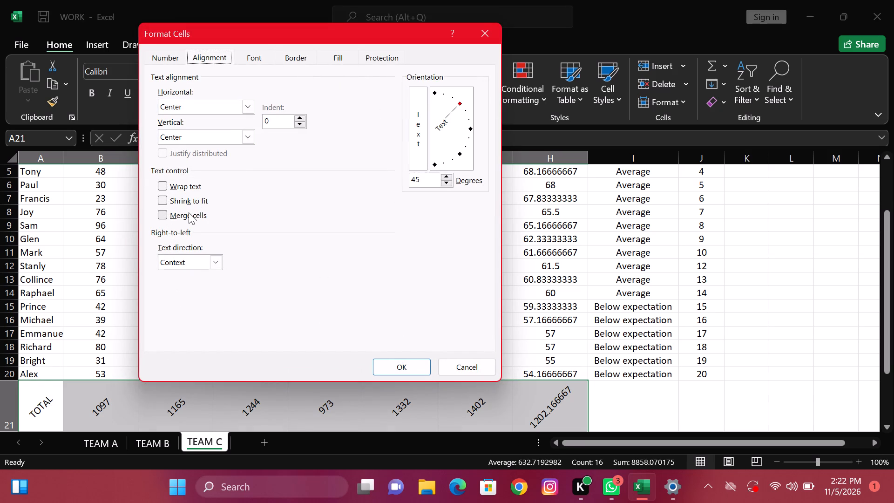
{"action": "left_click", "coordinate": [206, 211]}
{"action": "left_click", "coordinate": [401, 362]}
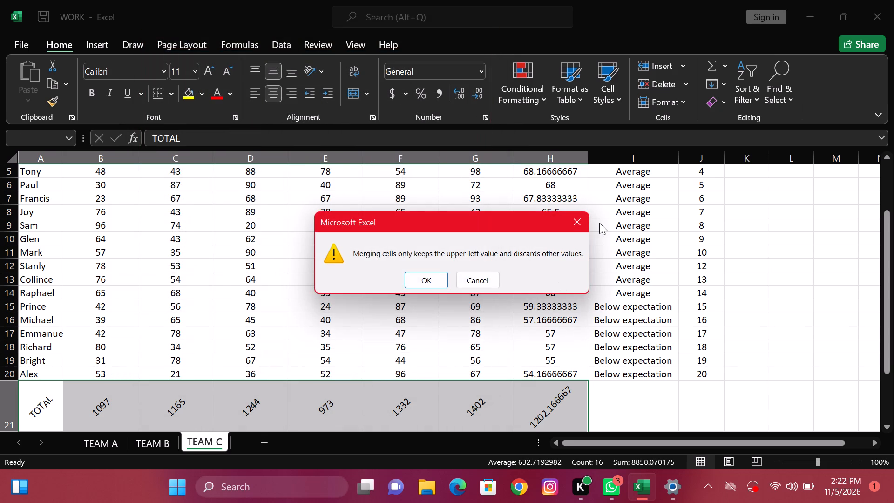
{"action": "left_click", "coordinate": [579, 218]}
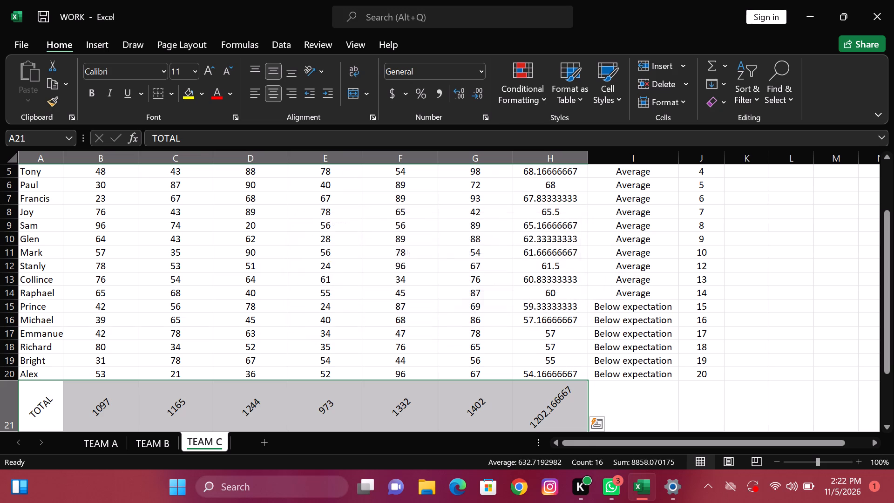
Fill the TOTAL formula from H21 across to J21, and clear cell I21 in the remarks column.
{"action": "left_click", "coordinate": [659, 397]}
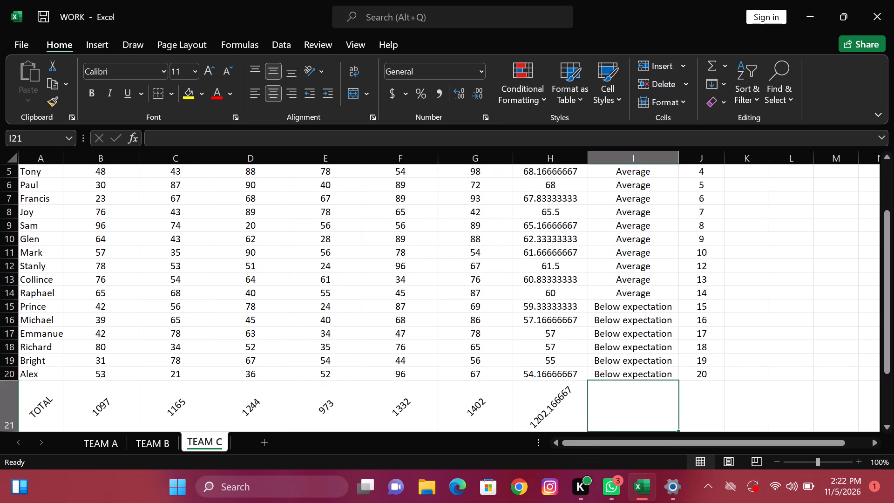
{"action": "key", "text": "Down"}
{"action": "key", "text": "Down"}
{"action": "key", "text": "Down"}
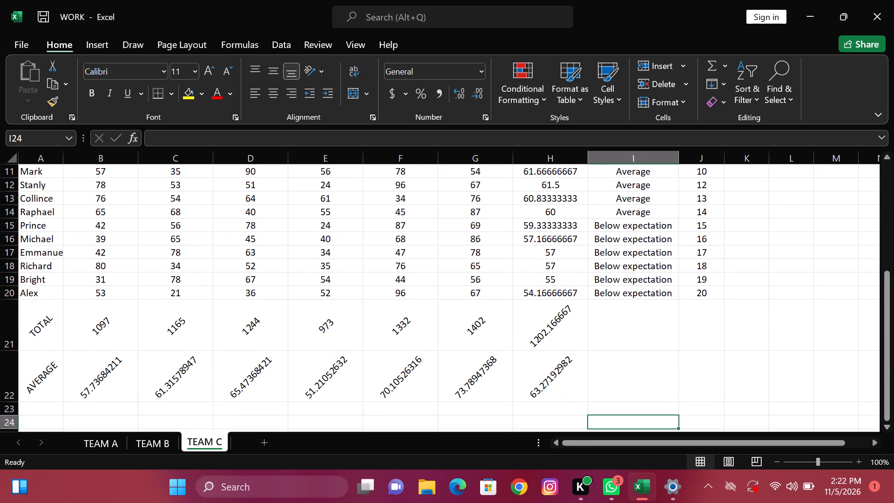
{"action": "left_click", "coordinate": [692, 324]}
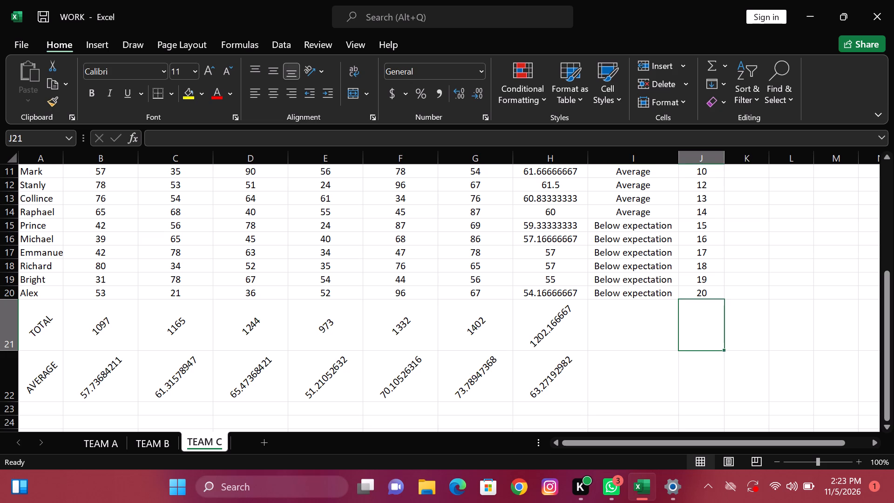
{"action": "left_click", "coordinate": [560, 325]}
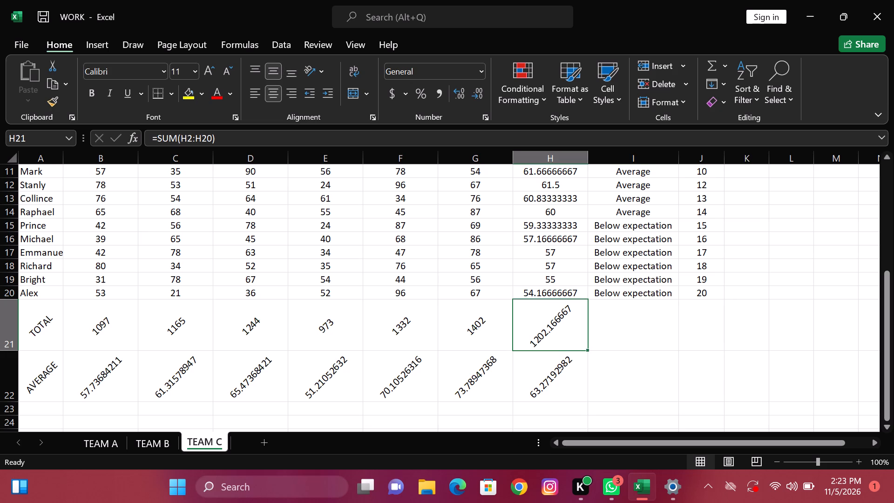
{"action": "left_click_drag", "start_coordinate": [584, 348], "coordinate": [667, 333]}
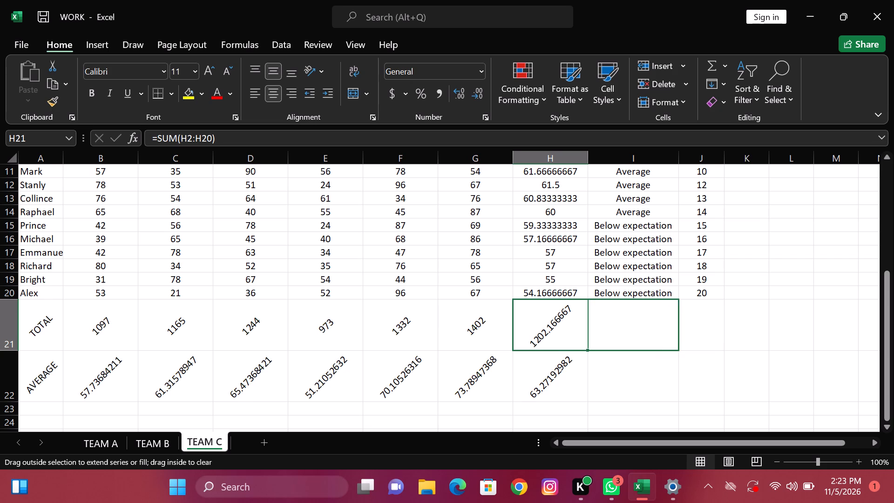
{"action": "left_click_drag", "start_coordinate": [667, 333], "coordinate": [720, 332]}
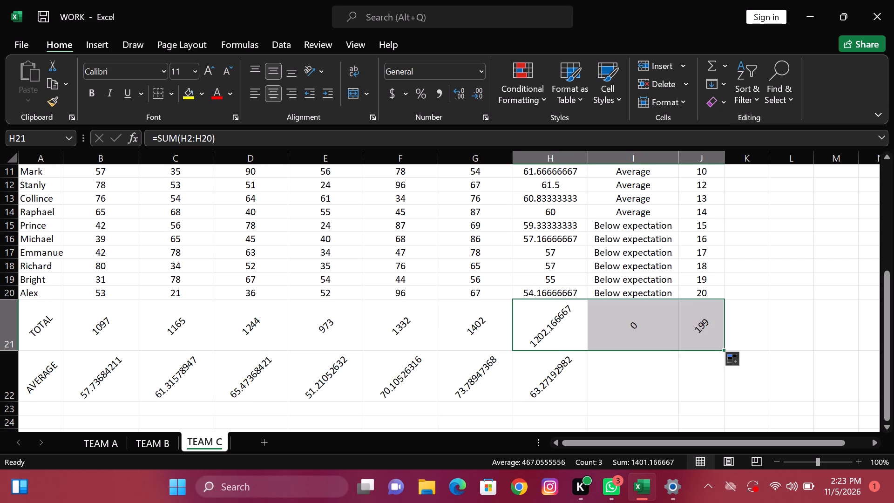
{"action": "left_click", "coordinate": [652, 328]}
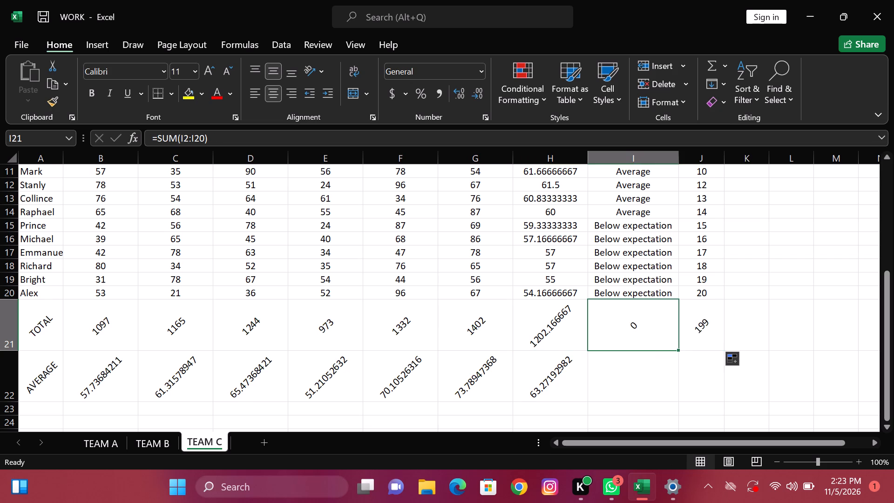
{"action": "key", "text": "BackSpace"}
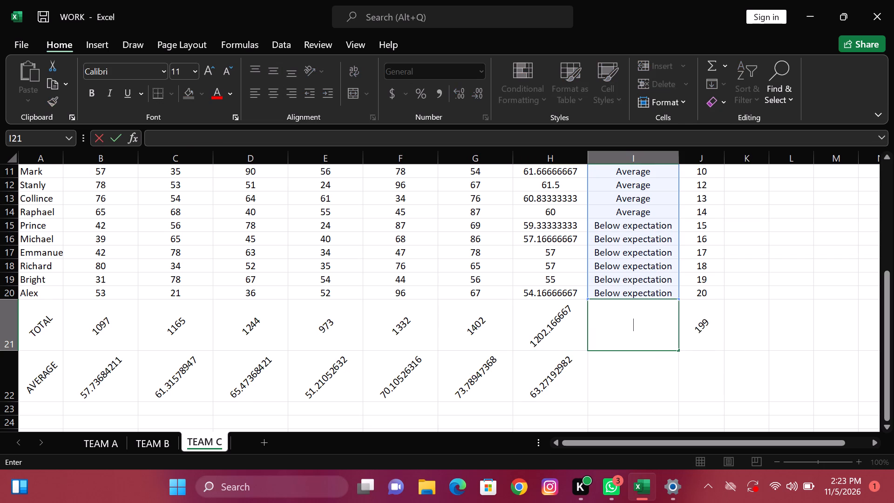
{"action": "left_click", "coordinate": [742, 326]}
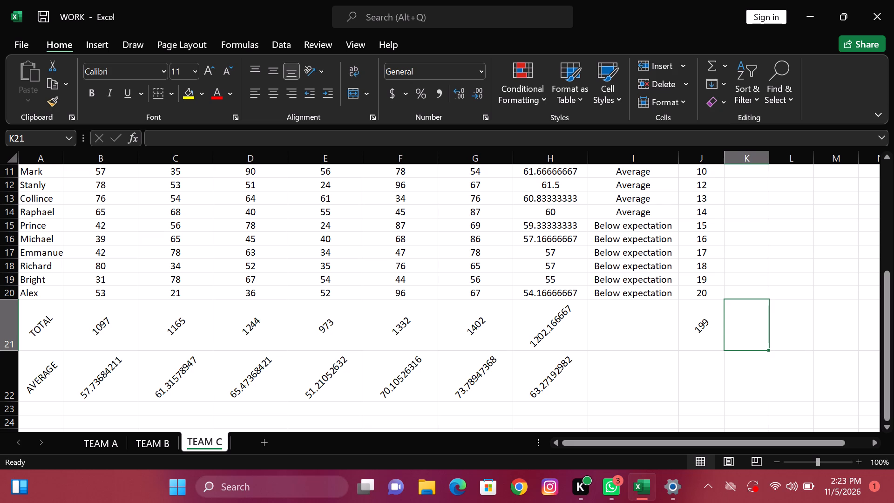
Fill the AVERAGE formula from H22 across to J22, and clear cell I22 in the remarks column.
{"action": "left_click", "coordinate": [571, 379]}
{"action": "left_click_drag", "start_coordinate": [588, 401], "coordinate": [708, 386]}
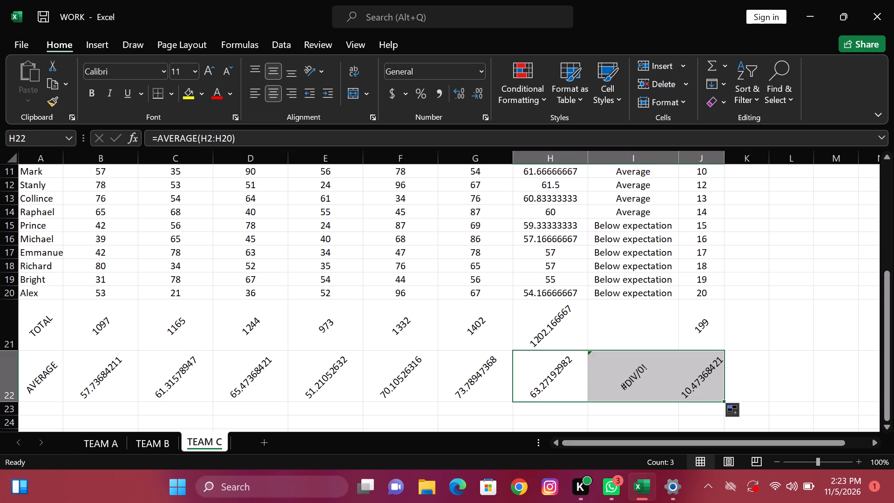
{"action": "left_click", "coordinate": [632, 376]}
{"action": "key", "text": "BackSpace"}
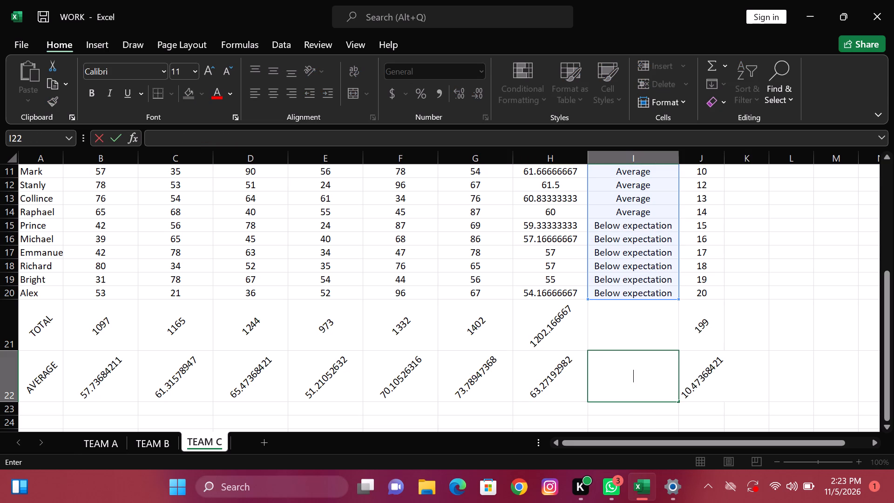
{"action": "left_click", "coordinate": [783, 335]}
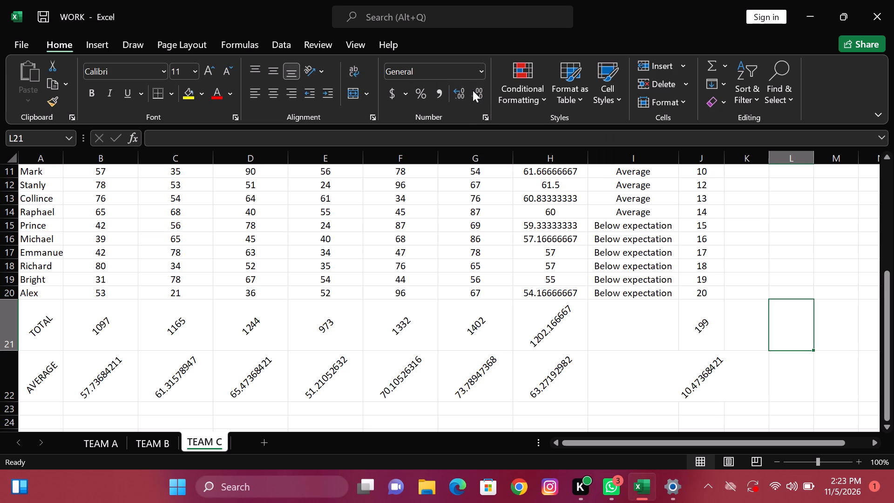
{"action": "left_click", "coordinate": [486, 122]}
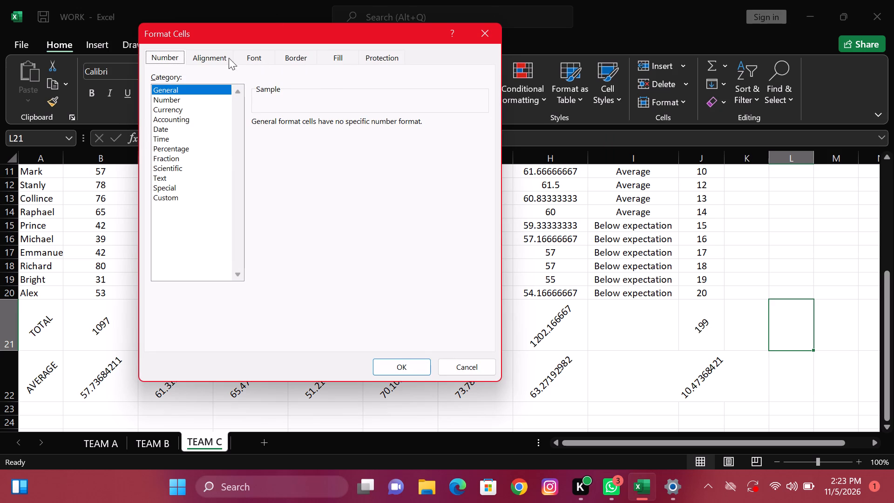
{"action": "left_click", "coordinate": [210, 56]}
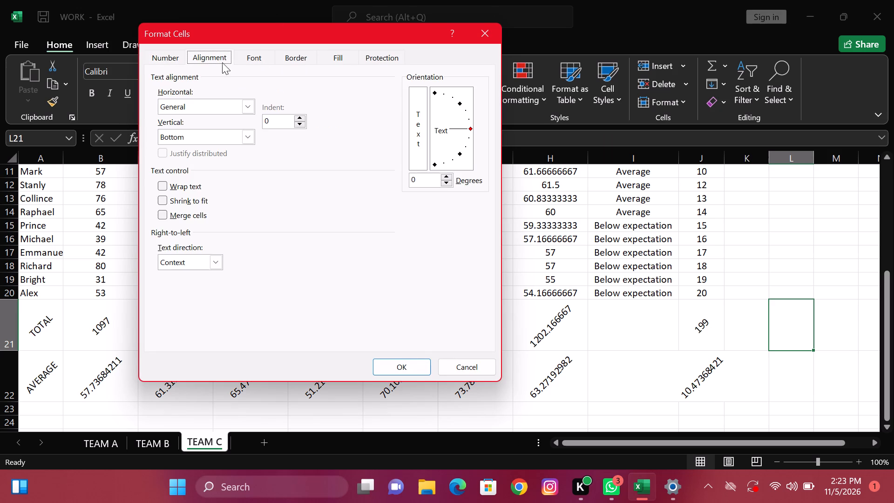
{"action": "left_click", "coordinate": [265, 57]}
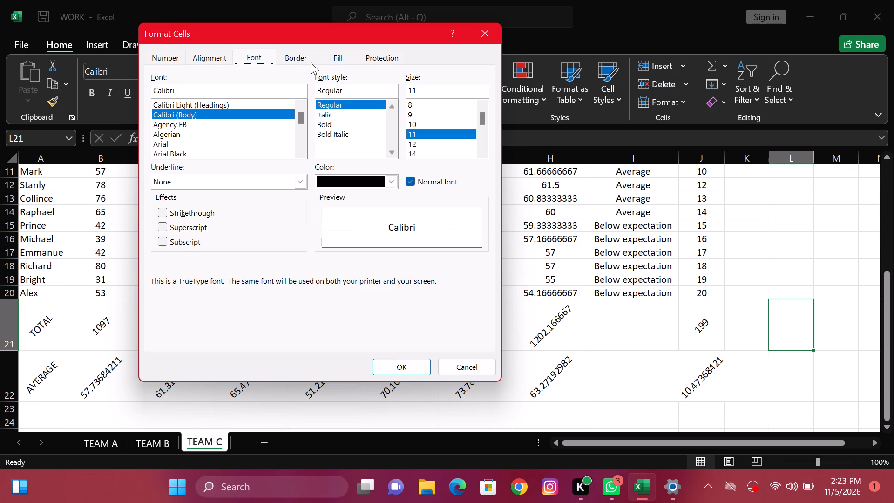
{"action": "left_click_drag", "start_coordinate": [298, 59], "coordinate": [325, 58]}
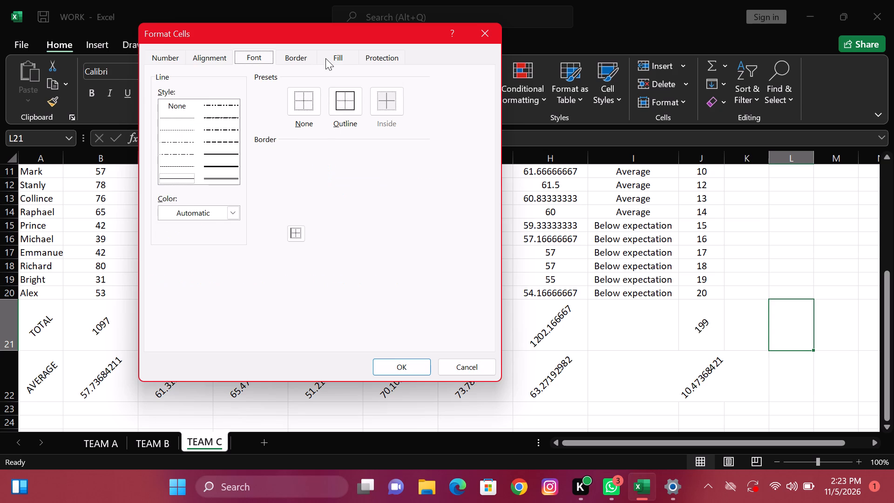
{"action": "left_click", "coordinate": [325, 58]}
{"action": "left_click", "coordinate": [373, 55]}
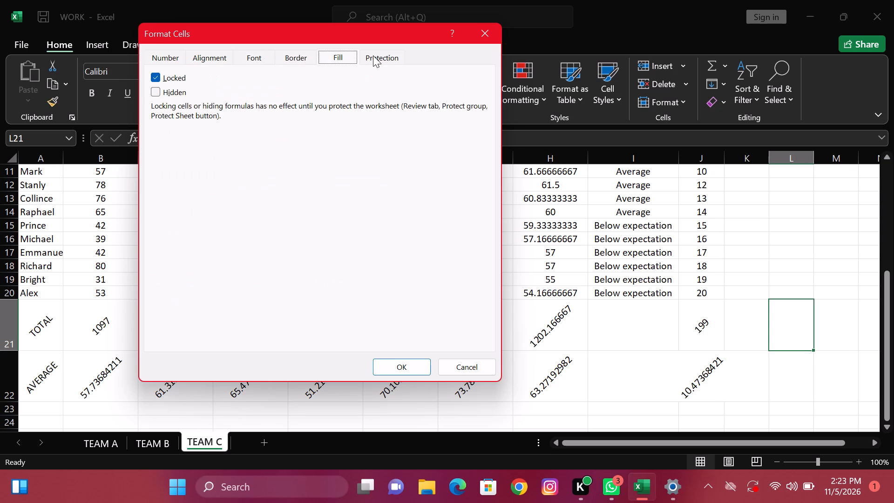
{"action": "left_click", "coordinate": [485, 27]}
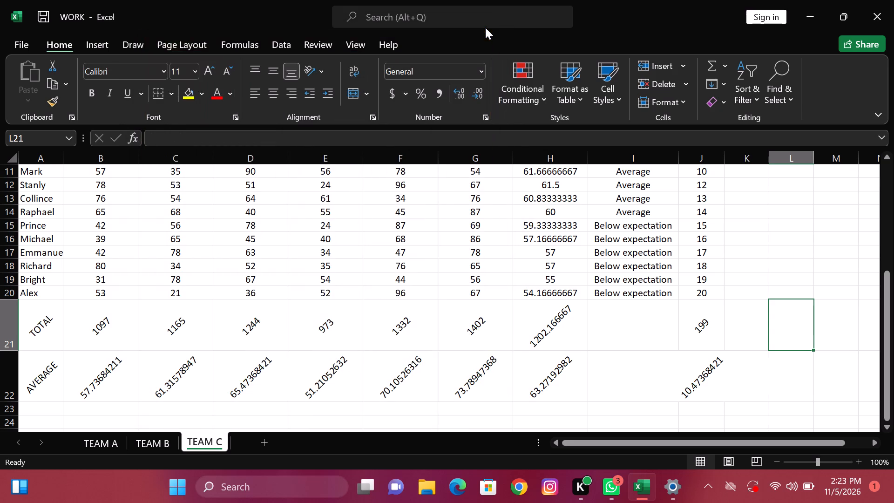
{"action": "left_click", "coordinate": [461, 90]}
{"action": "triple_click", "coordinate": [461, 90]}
Reduce the decimals of the AVERAGE row values B22:J22 to whole numbers.
{"action": "left_click_drag", "start_coordinate": [103, 367], "coordinate": [558, 350]}
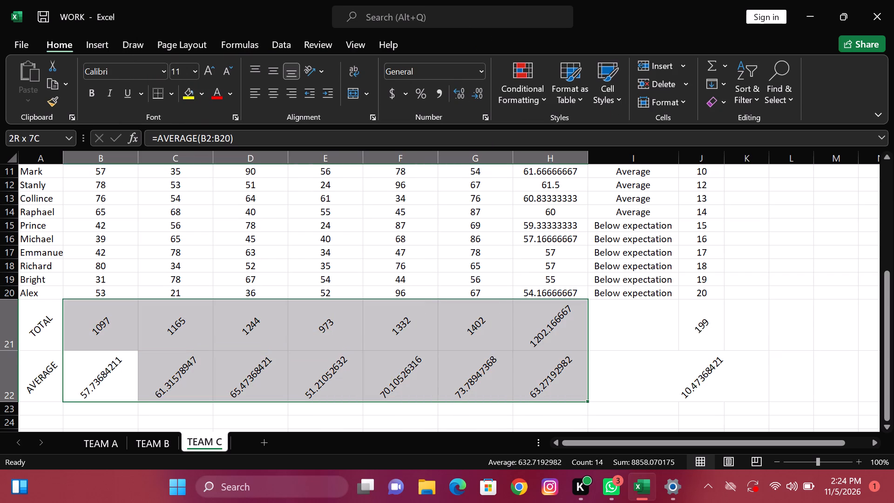
{"action": "left_click_drag", "start_coordinate": [558, 350], "coordinate": [710, 364]}
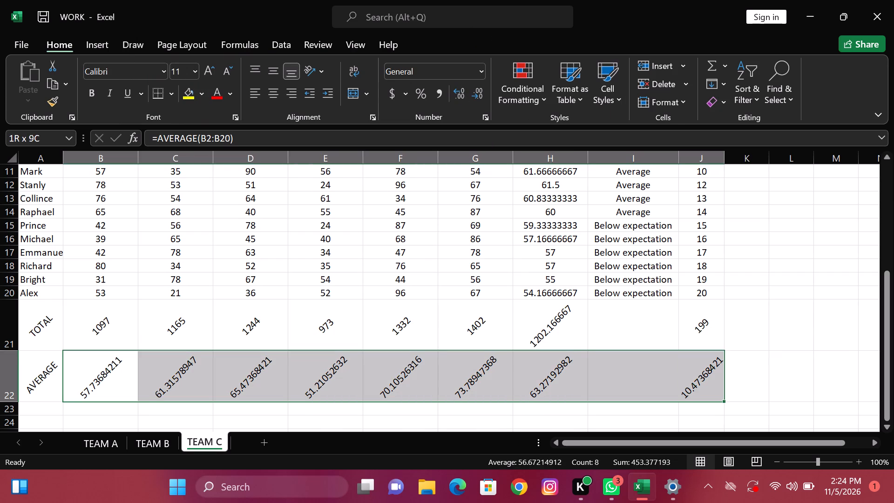
{"action": "left_click_drag", "start_coordinate": [710, 364], "coordinate": [724, 364]}
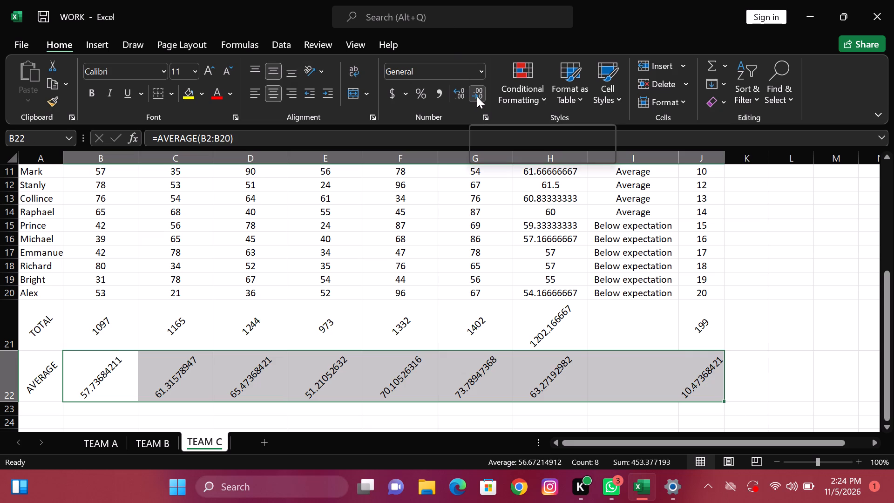
{"action": "left_click", "coordinate": [477, 96]}
{"action": "double_click", "coordinate": [477, 96]}
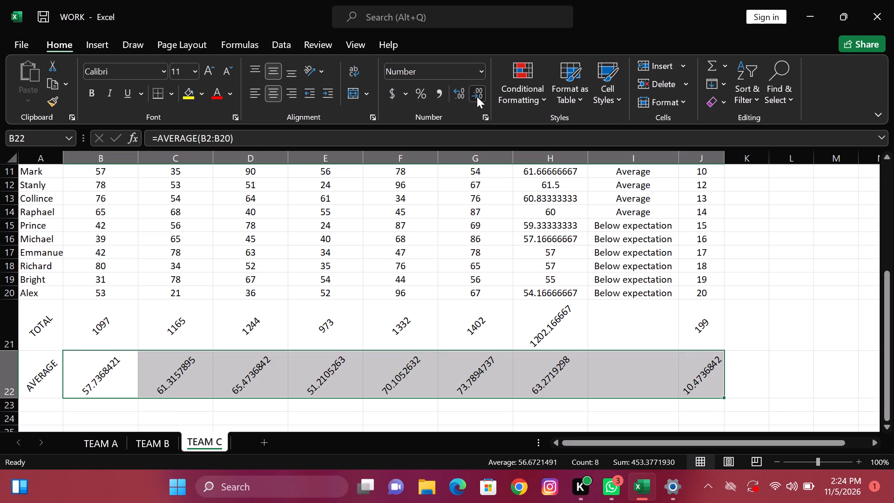
{"action": "triple_click", "coordinate": [477, 96]}
{"action": "triple_click", "coordinate": [477, 96]}
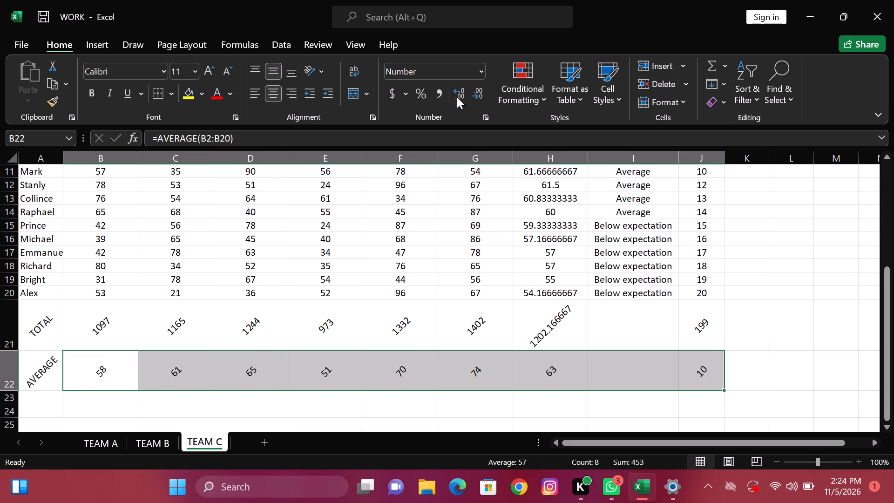
Show the AVERAGE row values B22:J22 with one decimal place.
{"action": "left_click", "coordinate": [457, 97]}
{"action": "left_click", "coordinate": [457, 97]}
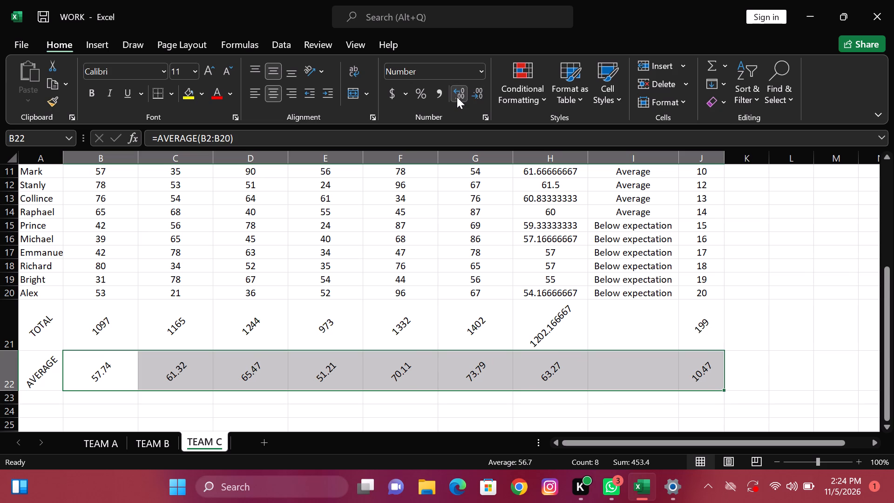
{"action": "left_click_drag", "start_coordinate": [457, 97], "coordinate": [481, 98]}
{"action": "left_click", "coordinate": [481, 98]}
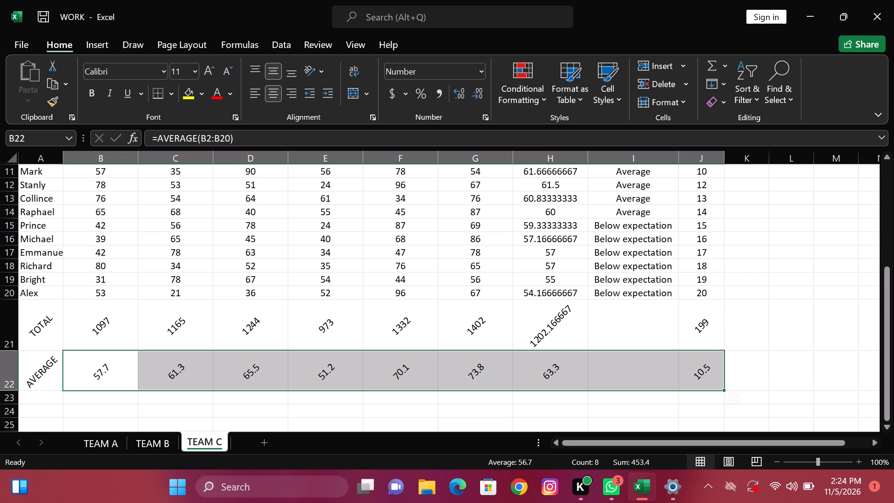
Format the TOTAL row values B21:J21 with thousands separators and one decimal place.
{"action": "left_click_drag", "start_coordinate": [128, 338], "coordinate": [648, 332]}
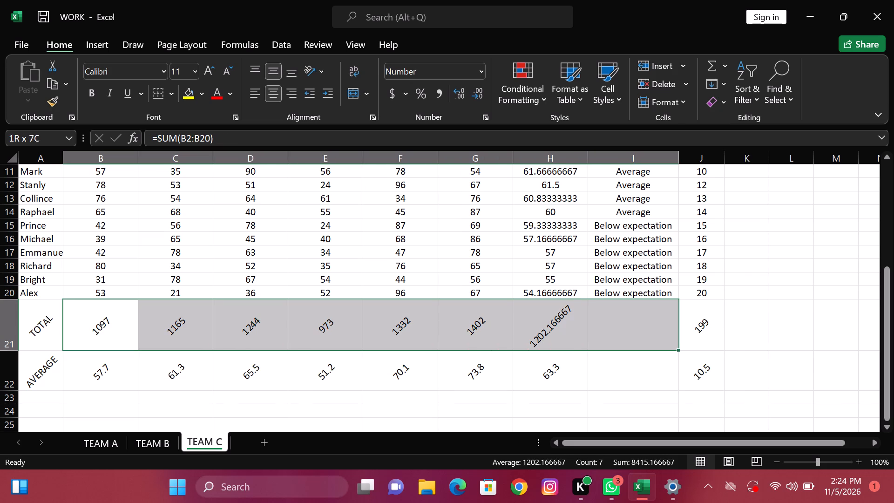
{"action": "left_click_drag", "start_coordinate": [648, 332], "coordinate": [702, 336]}
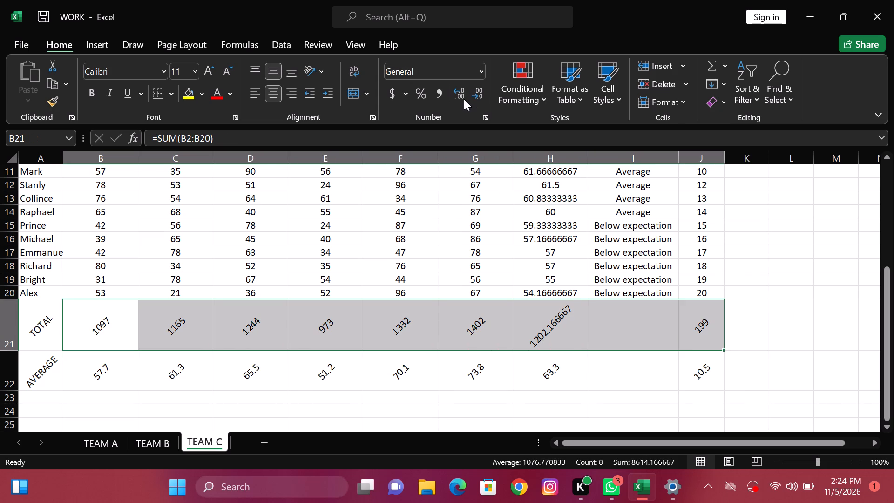
{"action": "double_click", "coordinate": [464, 99]}
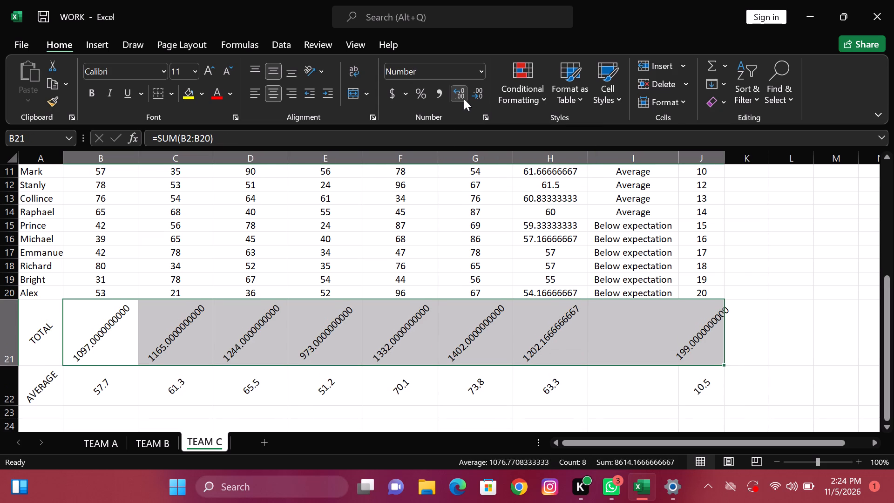
{"action": "triple_click", "coordinate": [483, 92]}
{"action": "triple_click", "coordinate": [483, 92]}
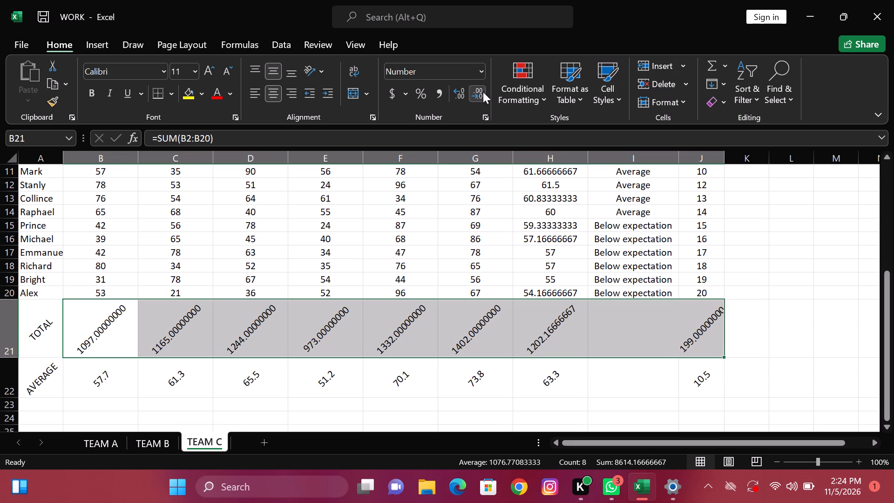
{"action": "triple_click", "coordinate": [483, 92]}
{"action": "double_click", "coordinate": [483, 92]}
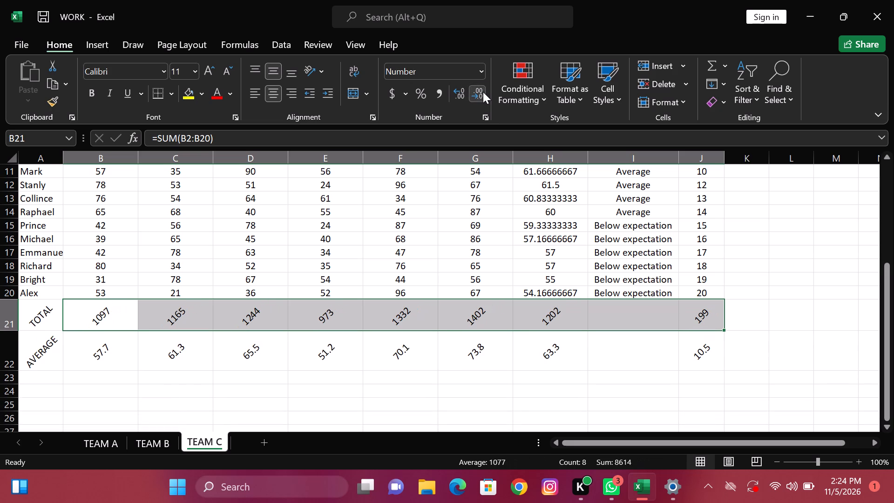
{"action": "left_click", "coordinate": [447, 94]}
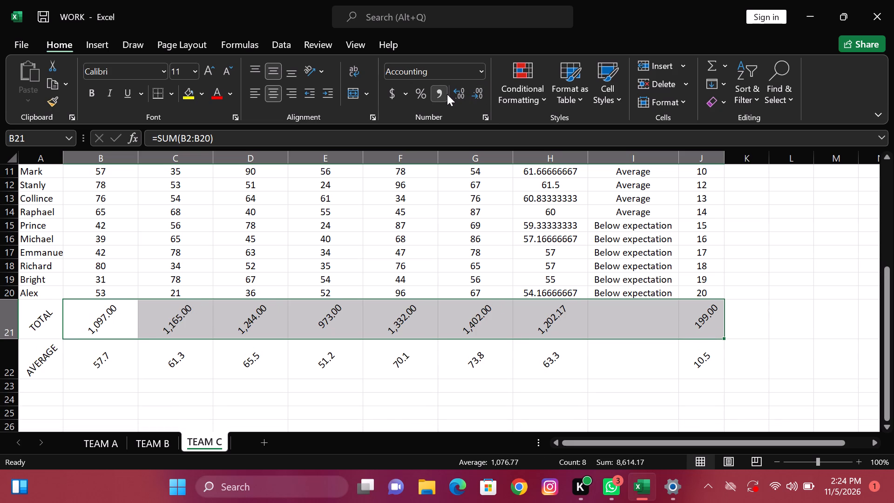
{"action": "left_click", "coordinate": [478, 93]}
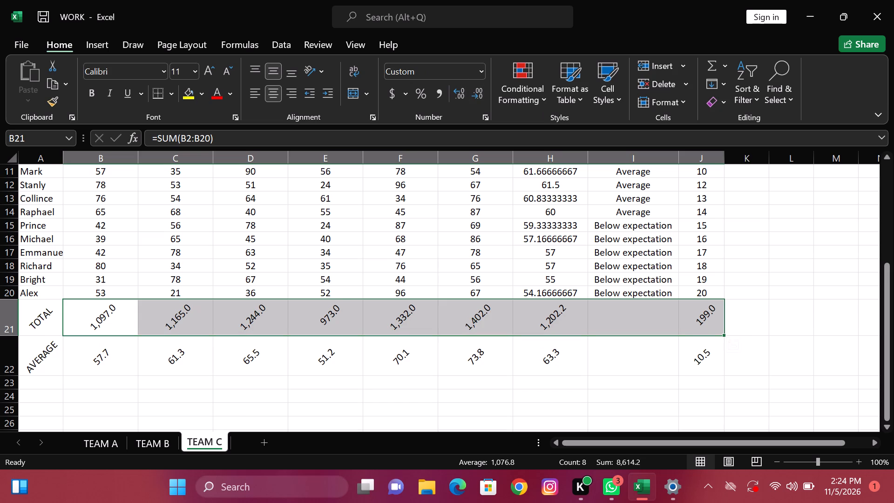
Show the students' averages in H2:H20 with one decimal place.
{"action": "left_click", "coordinate": [758, 188]}
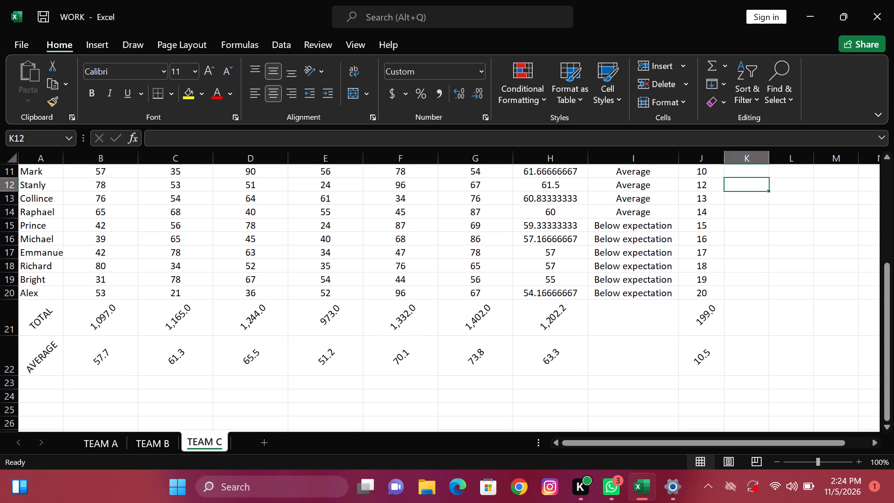
{"action": "key", "text": "Up"}
{"action": "key", "text": "Up"}
{"action": "key", "text": "Up"}
{"action": "key", "text": "Up"}
{"action": "key", "text": "Up"}
{"action": "key", "text": "Up"}
{"action": "key", "text": "Up"}
{"action": "key", "text": "Up"}
{"action": "key", "text": "Up"}
{"action": "key", "text": "Up"}
{"action": "key", "text": "Up"}
{"action": "key", "text": "Up"}
{"action": "key", "text": "Up"}
{"action": "key", "text": "Up"}
{"action": "key", "text": "Up"}
{"action": "key", "text": "Up"}
{"action": "key", "text": "Up"}
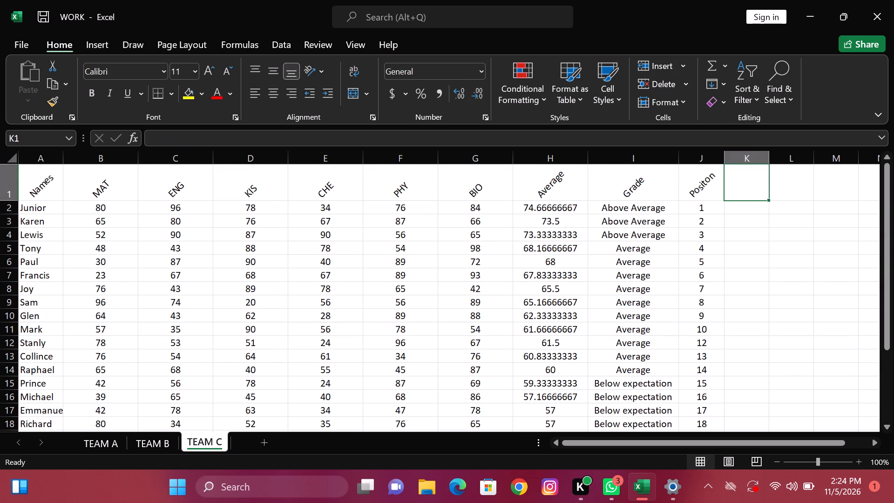
{"action": "left_click_drag", "start_coordinate": [564, 211], "coordinate": [561, 408]}
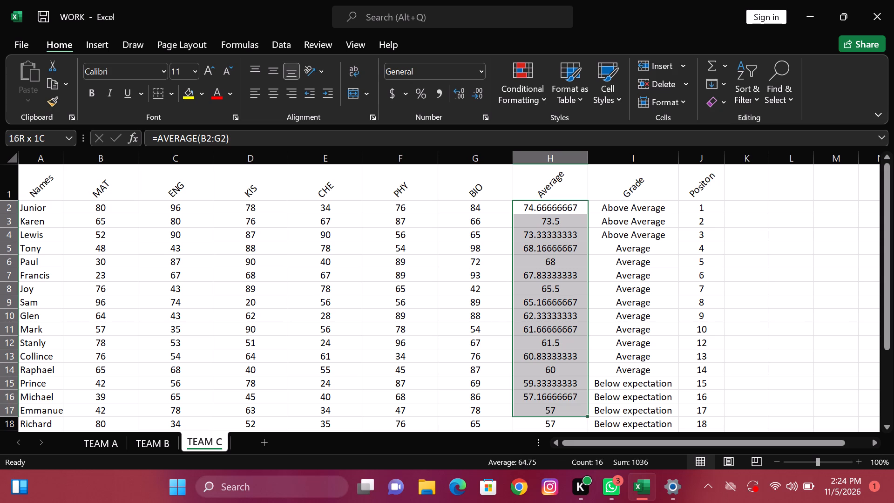
{"action": "left_click_drag", "start_coordinate": [561, 408], "coordinate": [578, 259]}
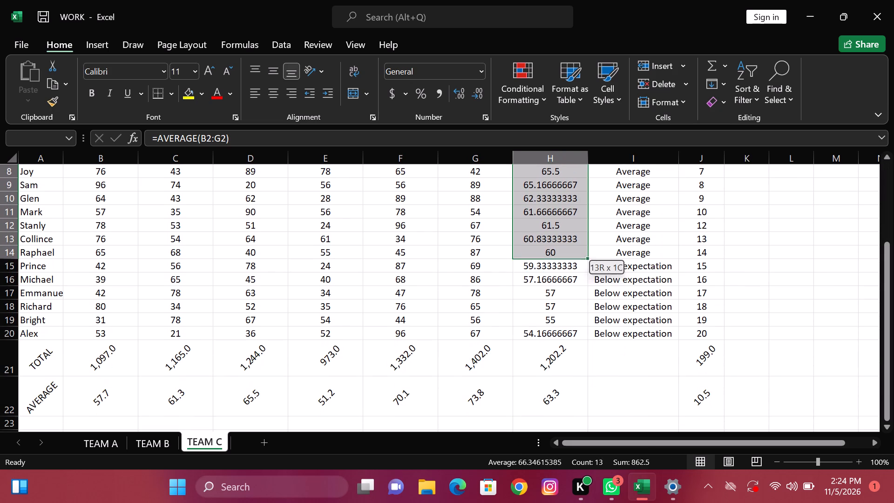
{"action": "left_click_drag", "start_coordinate": [578, 259], "coordinate": [572, 332]}
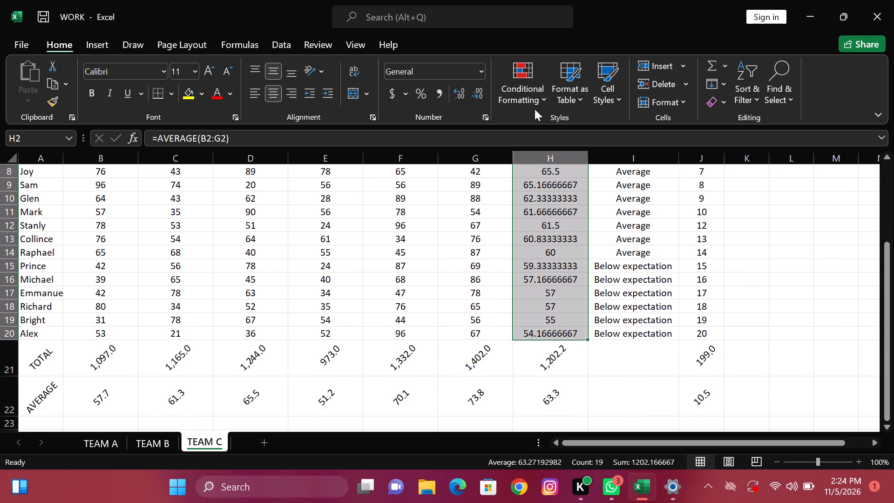
{"action": "triple_click", "coordinate": [462, 96]}
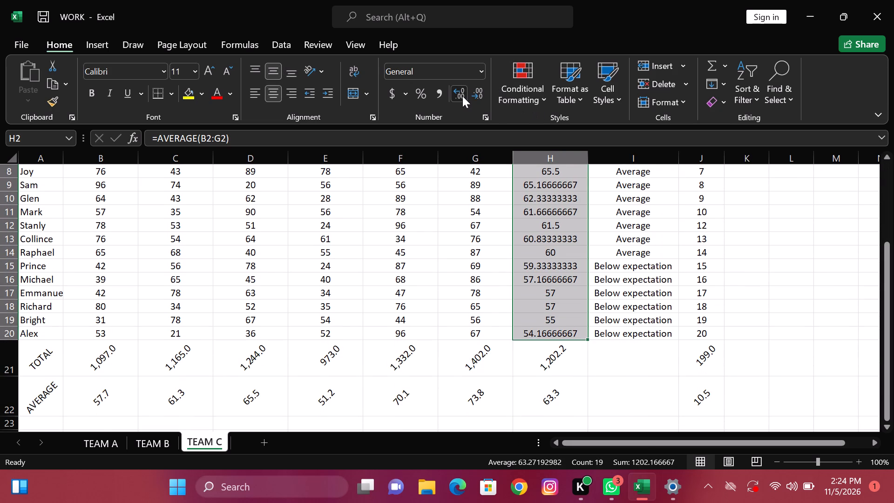
{"action": "left_click", "coordinate": [462, 96]}
{"action": "triple_click", "coordinate": [484, 95]}
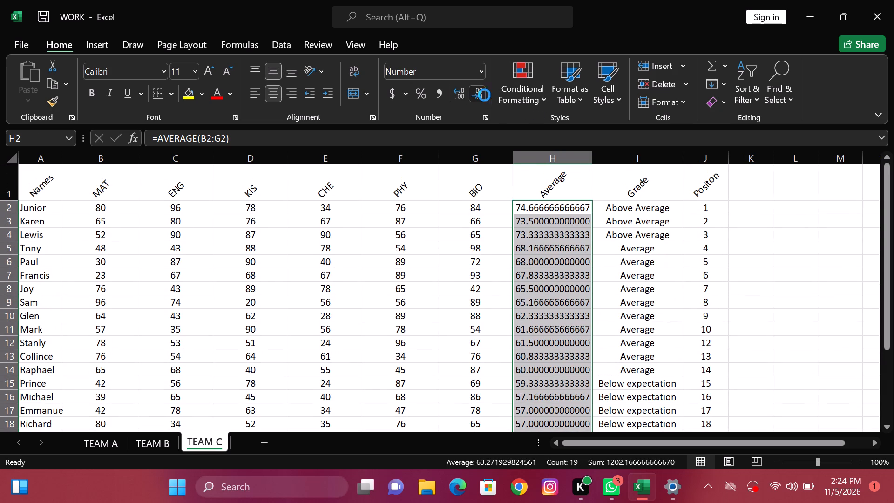
{"action": "double_click", "coordinate": [484, 95]}
{"action": "triple_click", "coordinate": [484, 95]}
{"action": "triple_click", "coordinate": [484, 95]}
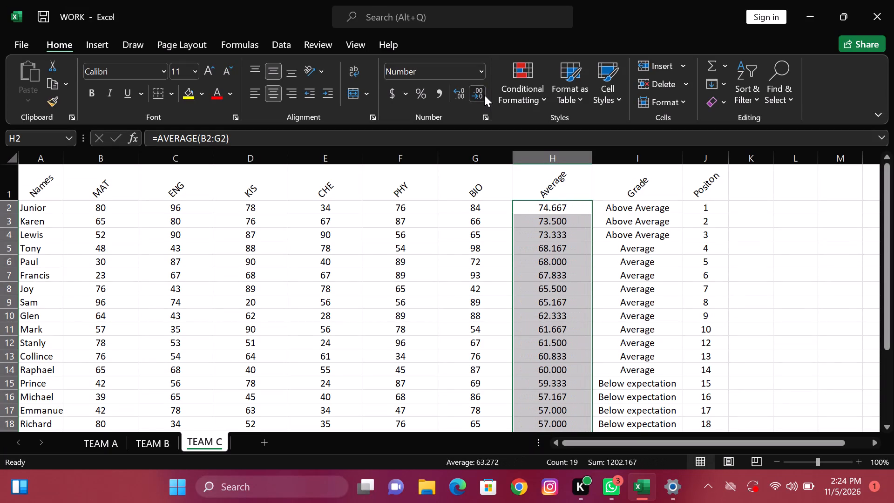
{"action": "left_click", "coordinate": [484, 95]}
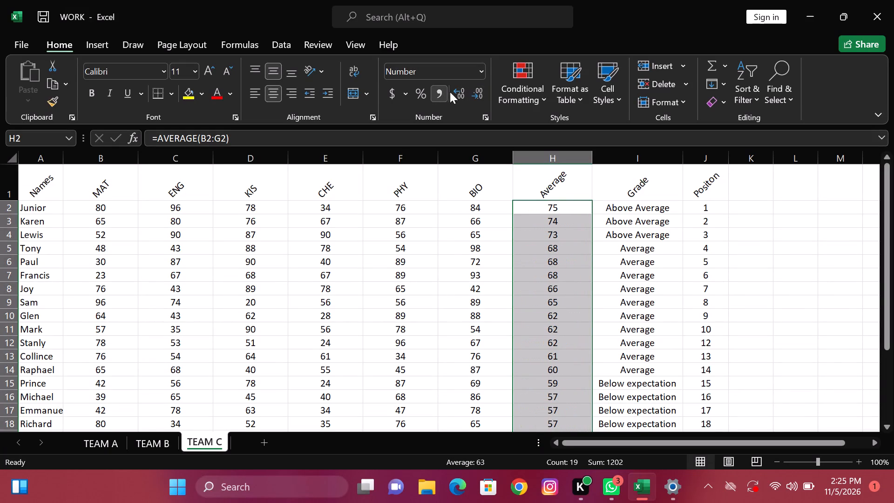
{"action": "left_click", "coordinate": [461, 90]}
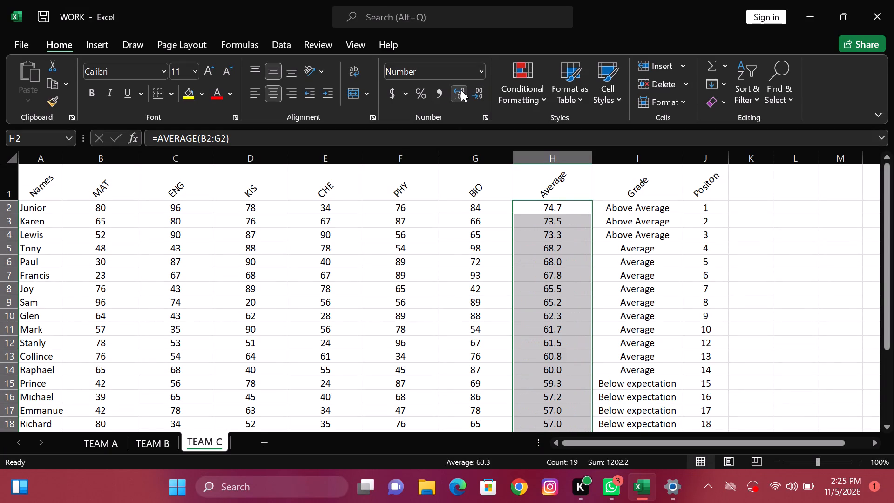
Add a Cash column header in cell K1, beside the position column.
{"action": "left_click", "coordinate": [731, 208]}
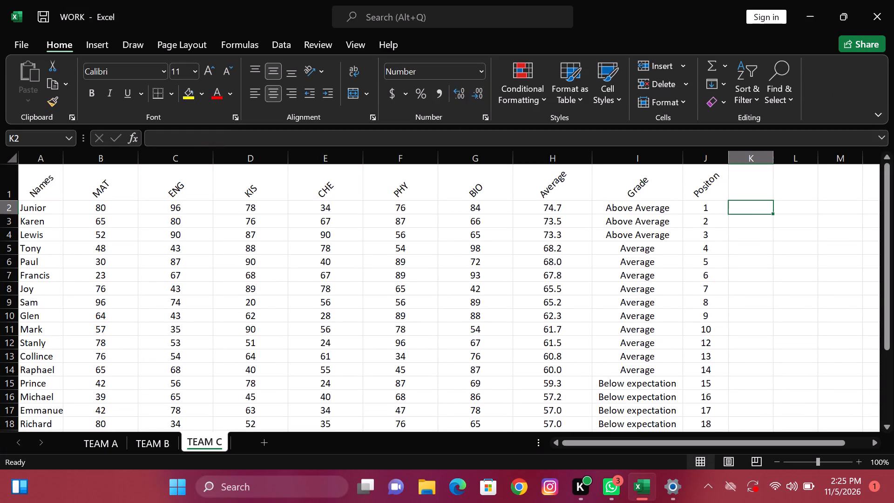
{"action": "left_click", "coordinate": [739, 196]}
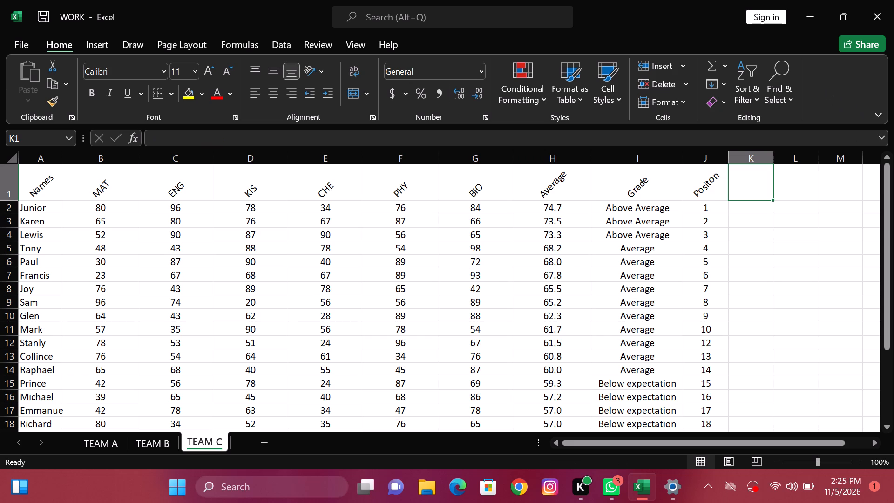
{"action": "key", "text": "c"}
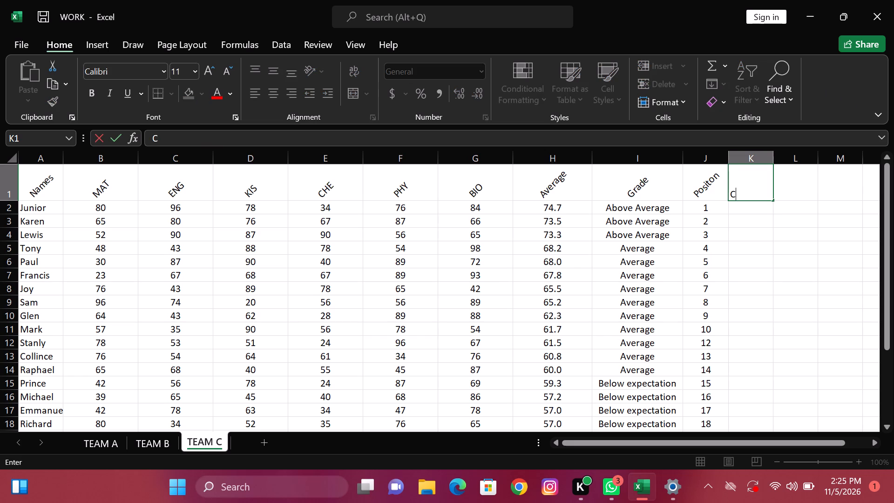
{"action": "type", "text": "ash"}
{"action": "key", "text": "Down"}
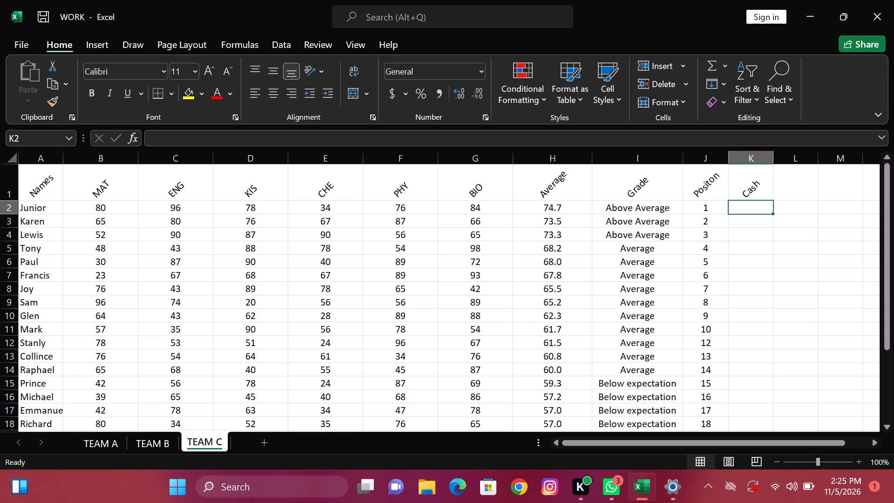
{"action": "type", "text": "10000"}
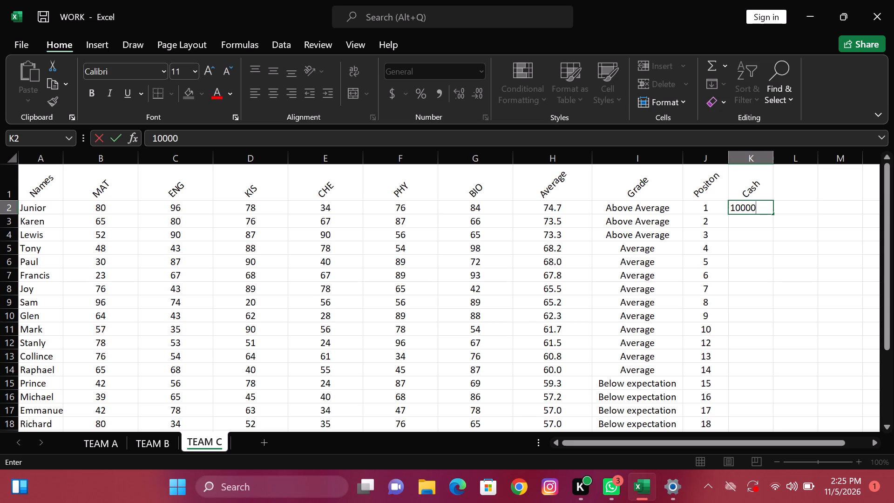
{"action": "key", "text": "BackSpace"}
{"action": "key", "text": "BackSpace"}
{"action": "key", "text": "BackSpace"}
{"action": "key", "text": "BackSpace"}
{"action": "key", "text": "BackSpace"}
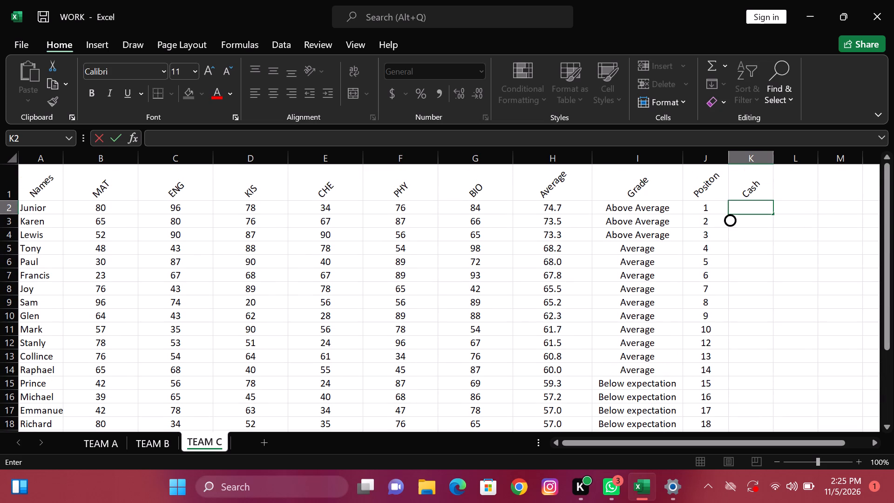
Enter the Cash amounts 19000, 18000, 17000 and 16000 in cells K2 to K5.
{"action": "type", "text": "19"}
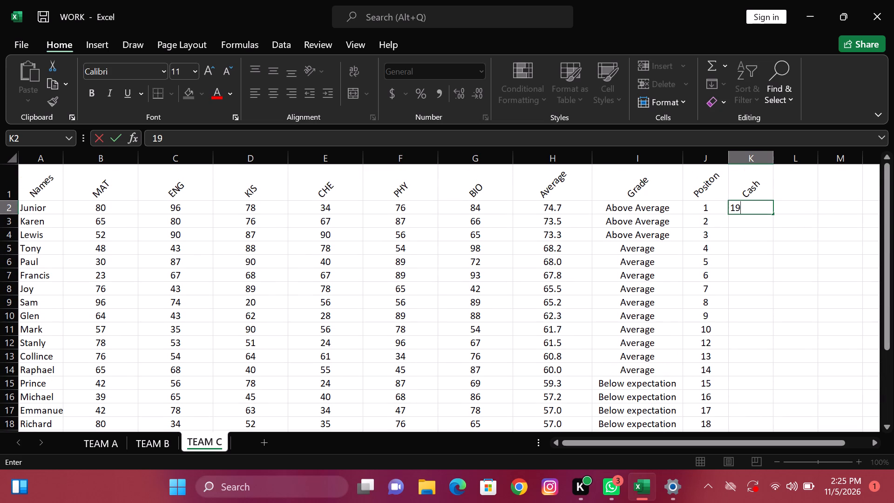
{"action": "type", "text": "000"}
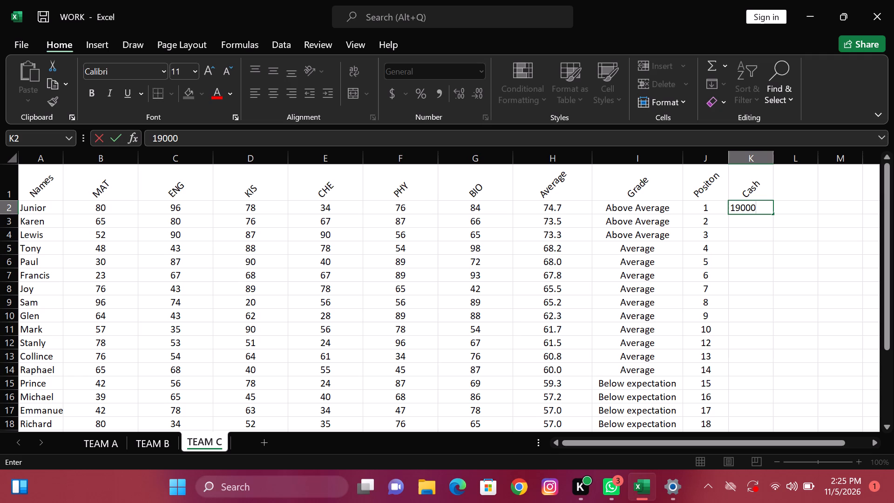
{"action": "key", "text": "Down"}
{"action": "type", "text": "18000"}
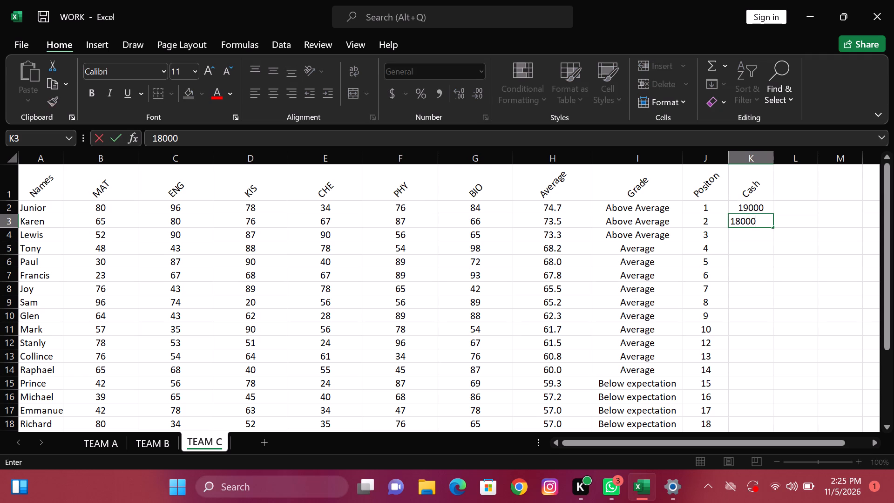
{"action": "key", "text": "Down"}
{"action": "type", "text": "17"}
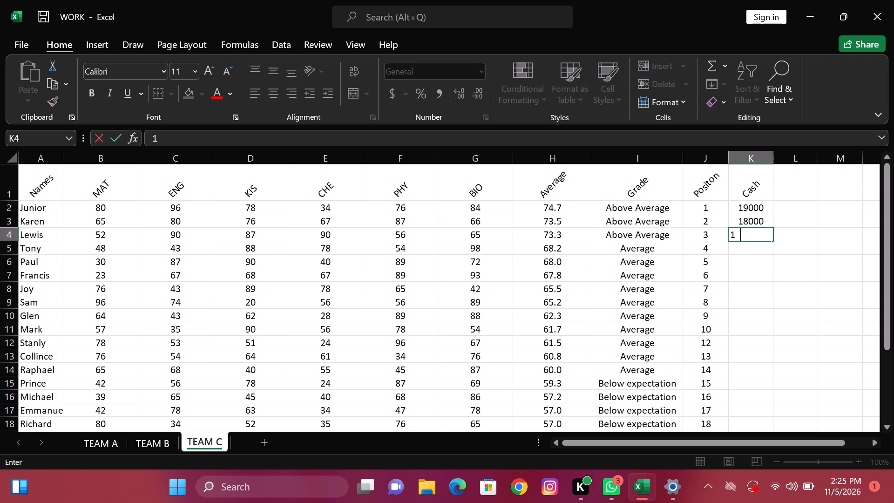
{"action": "type", "text": "000"}
{"action": "key", "text": "Down"}
{"action": "type", "text": "16"}
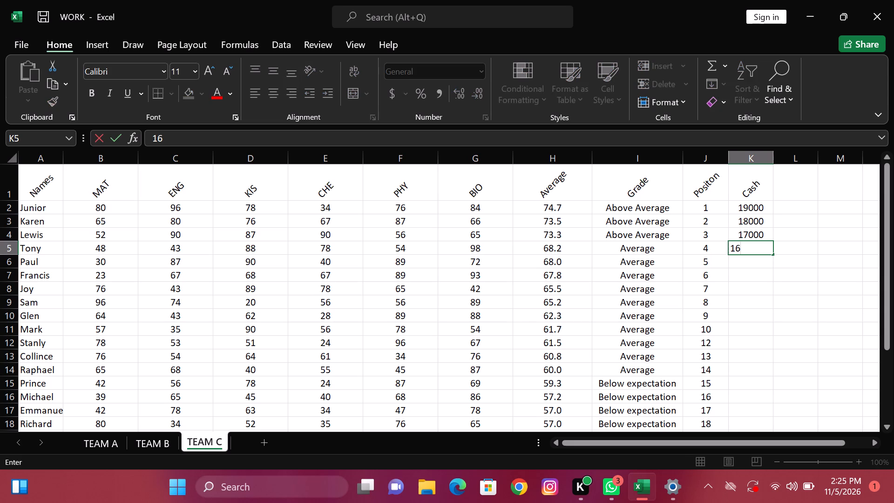
{"action": "type", "text": "000"}
{"action": "key", "text": "Down"}
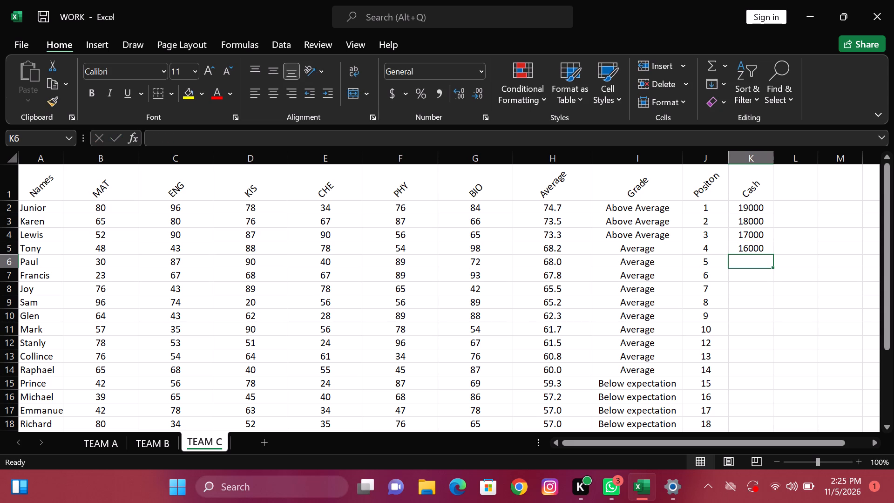
Enter the Cash amount 15000 in cell K6 for the student in position 5.
{"action": "key", "text": "1"}
{"action": "type", "text": "50"}
{"action": "key", "text": "BackSpace"}
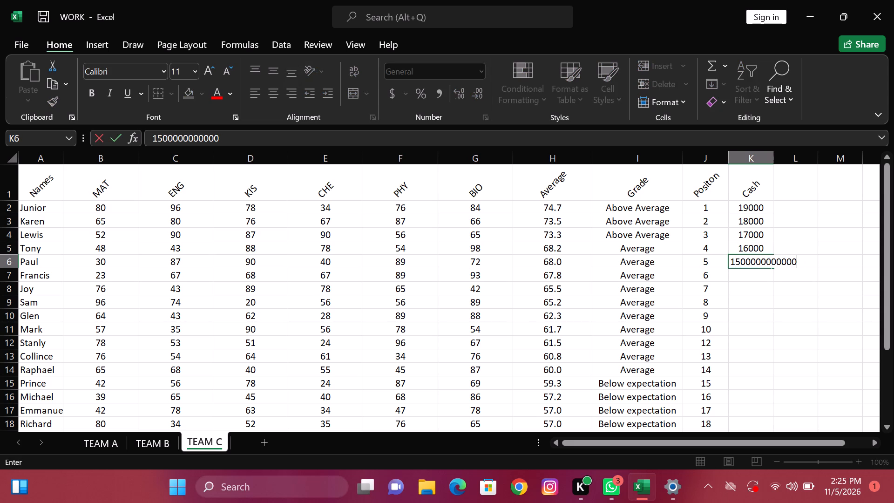
{"action": "key", "text": "BackSpace"}
{"action": "key", "text": "BackSpace"}
{"action": "key", "text": "BackSpace"}
{"action": "key", "text": "BackSpace"}
{"action": "key", "text": "BackSpace"}
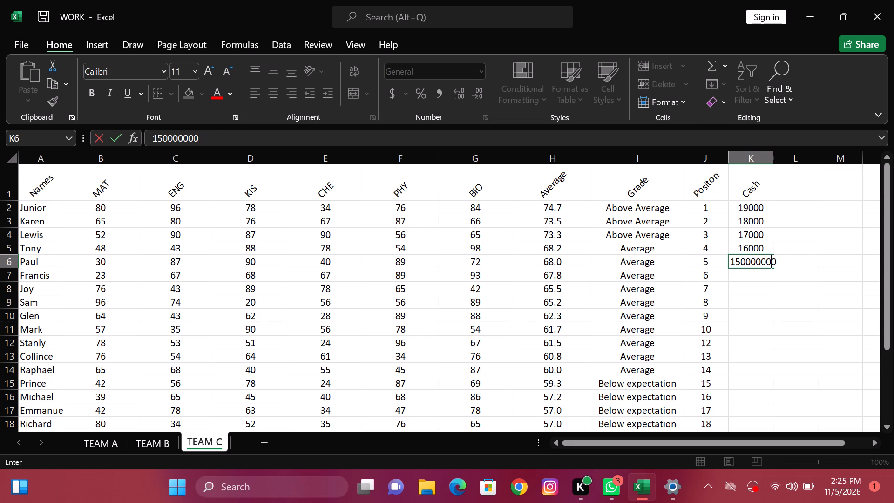
{"action": "key", "text": "BackSpace"}
{"action": "key", "text": "BackSpace"}
{"action": "key", "text": "BackSpace"}
{"action": "key", "text": "Down"}
Enter the Cash amounts 14000, 13000, 12000, 11000 and 10000 in cells K7 to K11.
{"action": "type", "text": "14000"}
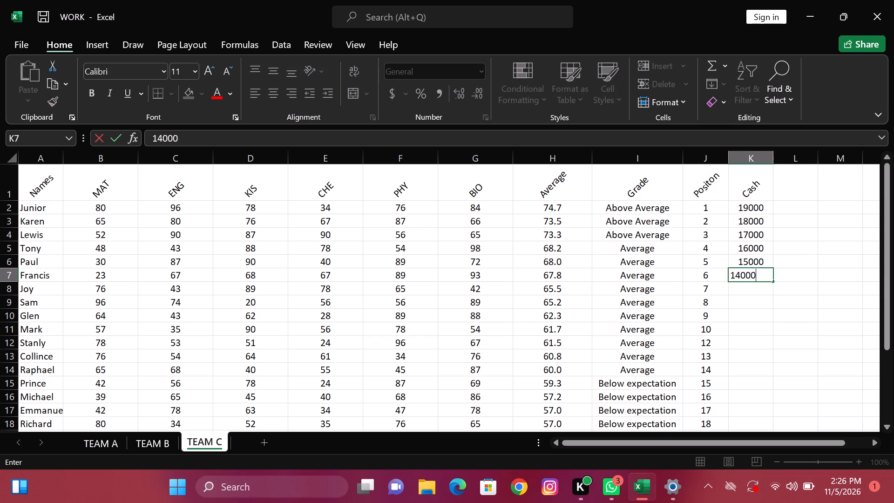
{"action": "key", "text": "Down"}
{"action": "type", "text": "13000"}
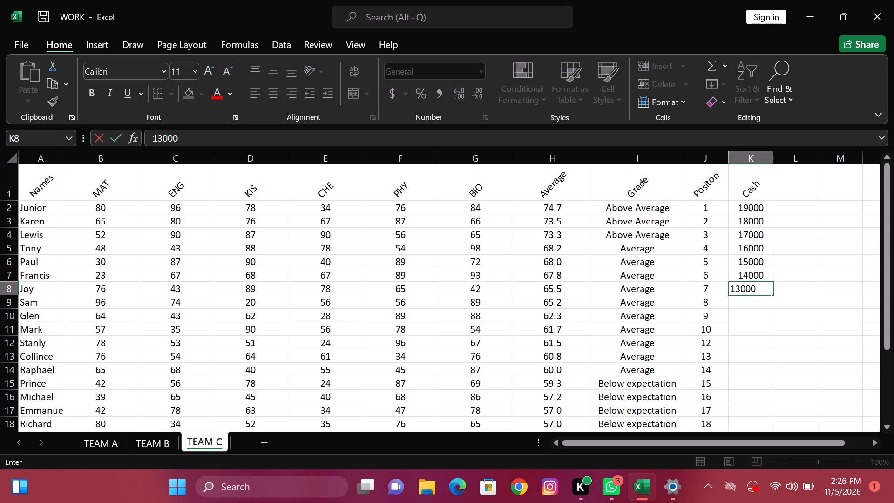
{"action": "key", "text": "Down"}
{"action": "type", "text": "12000"}
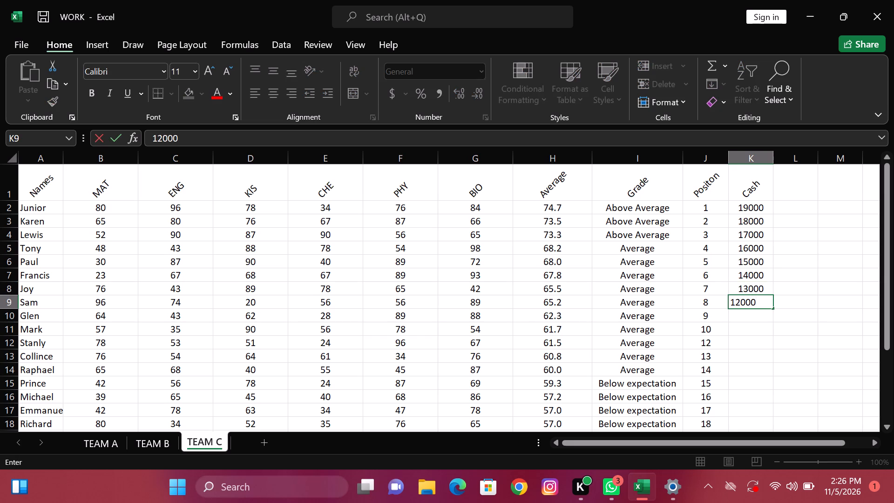
{"action": "key", "text": "Down"}
{"action": "key", "text": "1"}
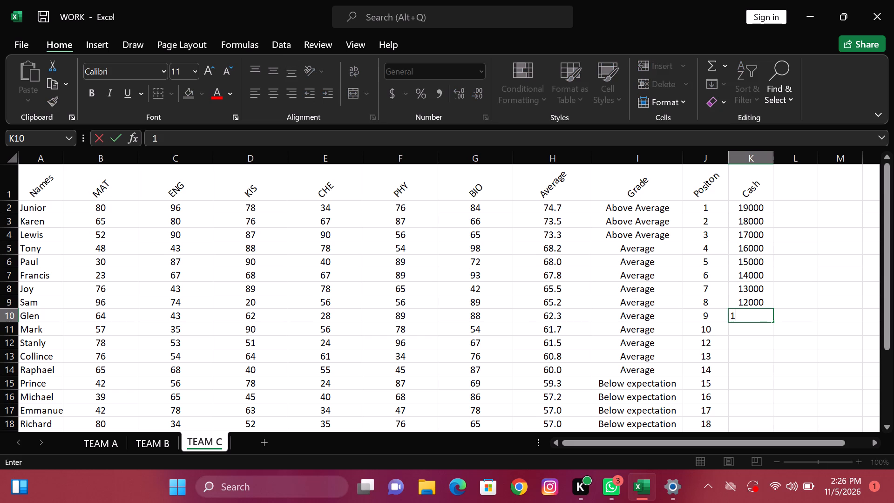
{"action": "key", "text": "1"}
{"action": "type", "text": "000"}
{"action": "key", "text": "Down"}
{"action": "key", "text": "1"}
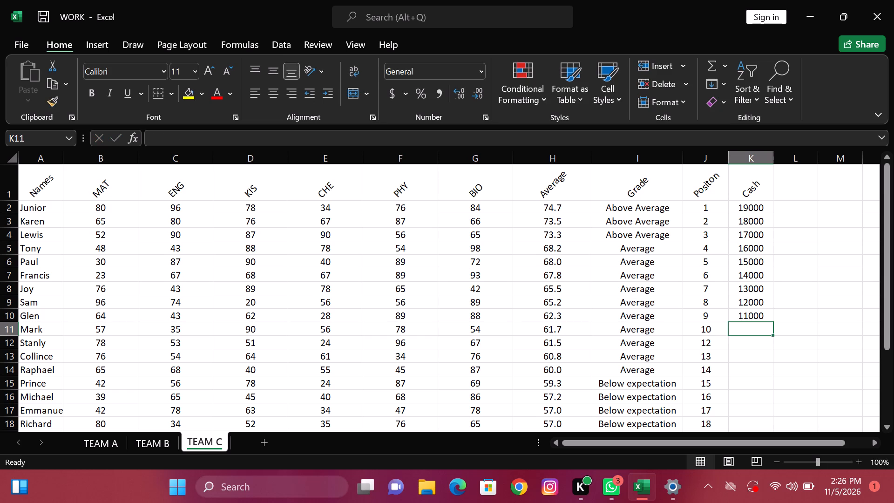
{"action": "type", "text": "0000"}
{"action": "key", "text": "Down"}
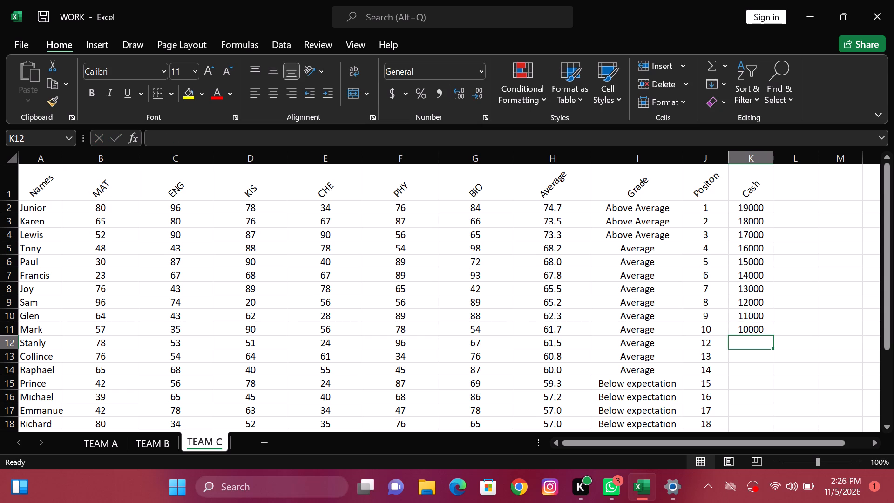
Enter the Cash amounts 9000, 8000, 7000, 6000 and 5000 in cells K12 to K16.
{"action": "type", "text": "9000"}
{"action": "key", "text": "Down"}
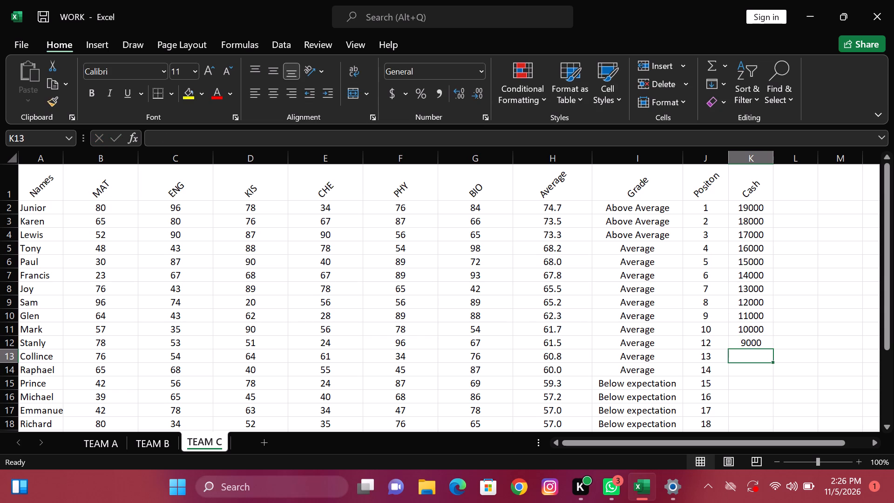
{"action": "type", "text": "8000"}
{"action": "key", "text": "Down"}
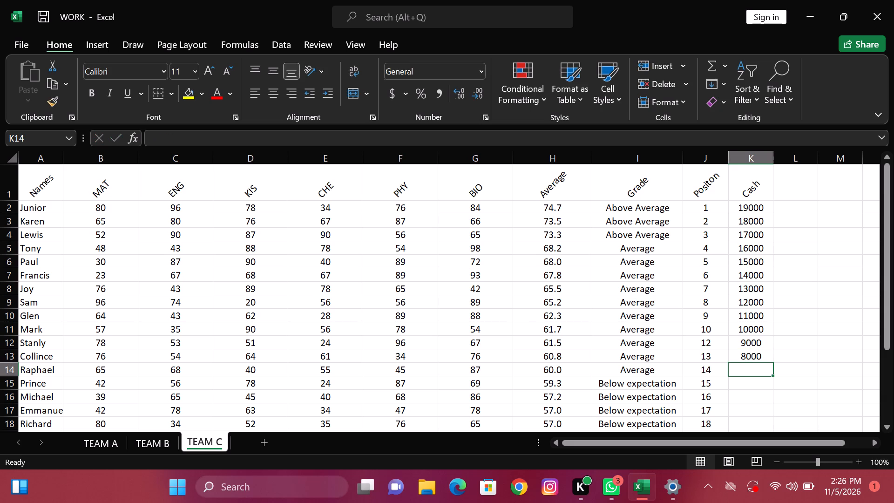
{"action": "type", "text": "7000"}
{"action": "key", "text": "Down"}
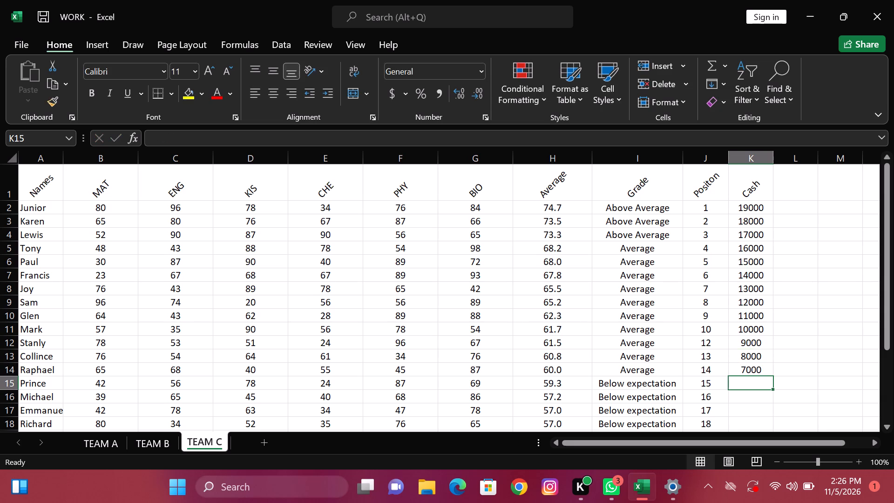
{"action": "key", "text": "6"}
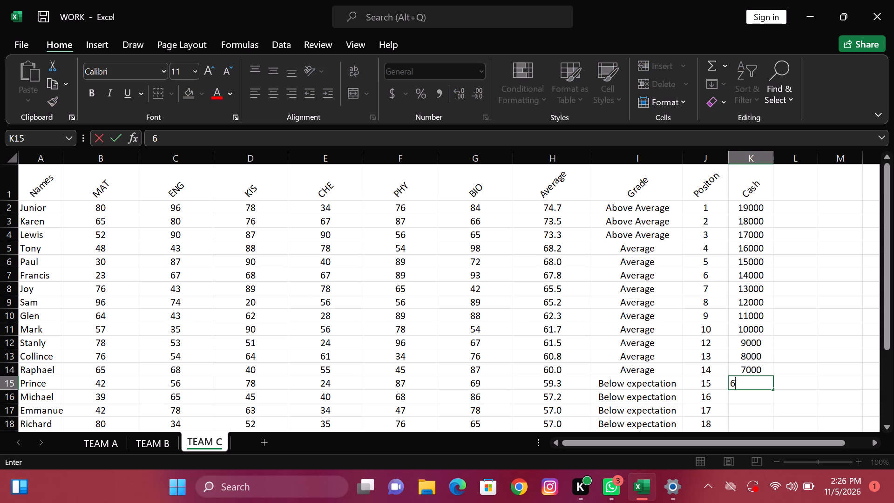
{"action": "type", "text": "000"}
{"action": "key", "text": "Down"}
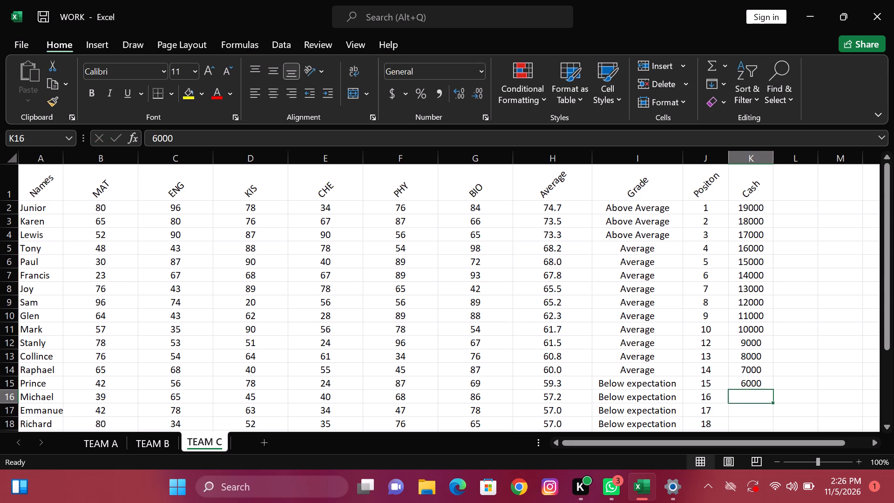
{"action": "key", "text": "5"}
{"action": "type", "text": "000"}
{"action": "key", "text": "Down"}
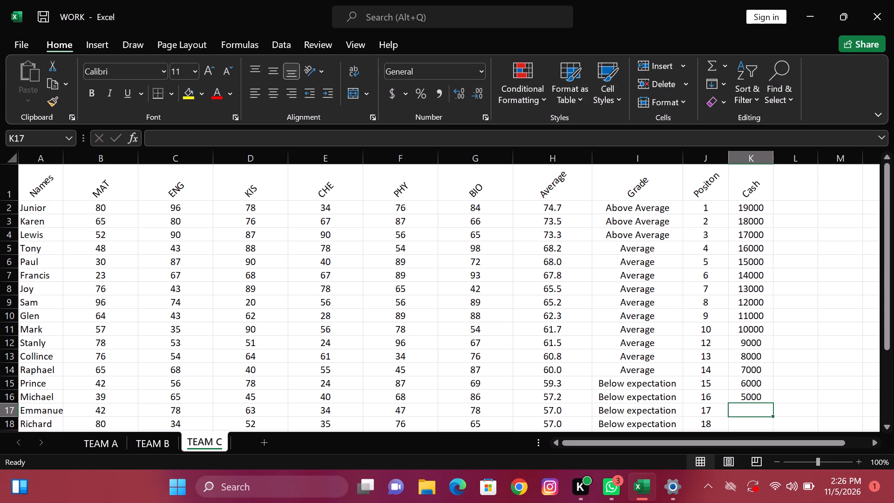
Enter the Cash amounts 4000, 3000, 2000 and 1000 in cells K17 to K20.
{"action": "key", "text": "4"}
{"action": "type", "text": "000"}
{"action": "key", "text": "Down"}
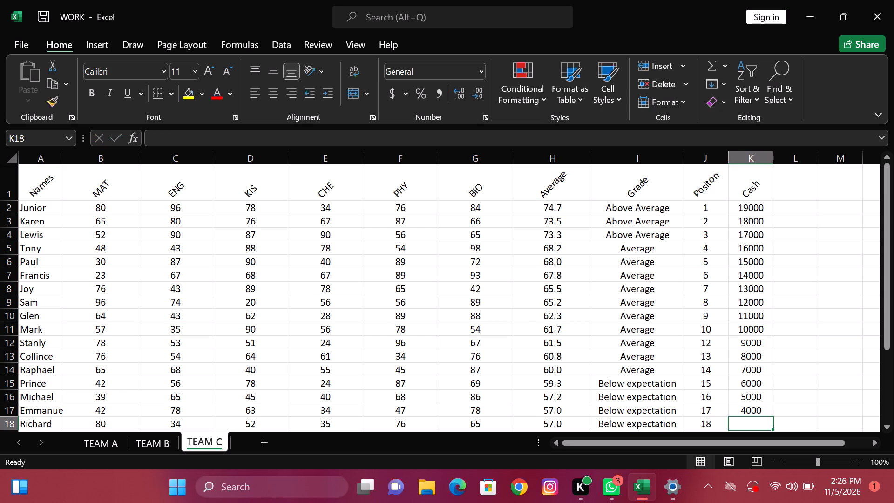
{"action": "type", "text": "3000"}
{"action": "key", "text": "Down"}
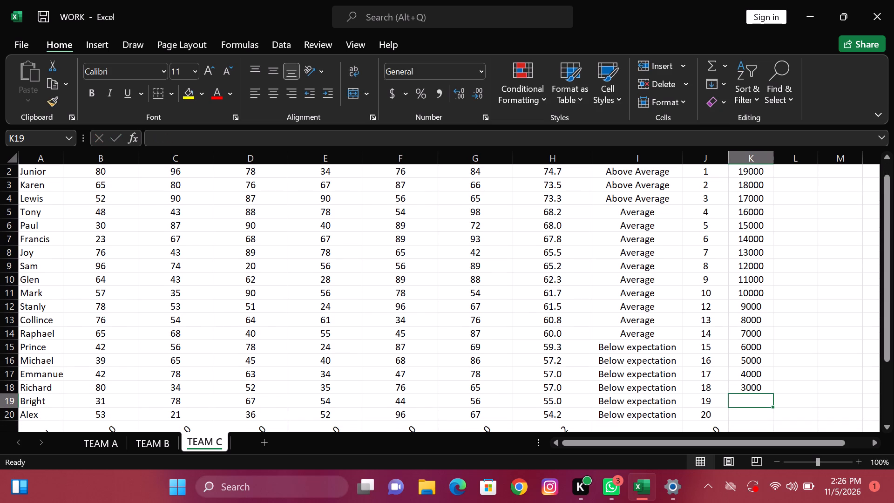
{"action": "key", "text": "2"}
{"action": "type", "text": "000"}
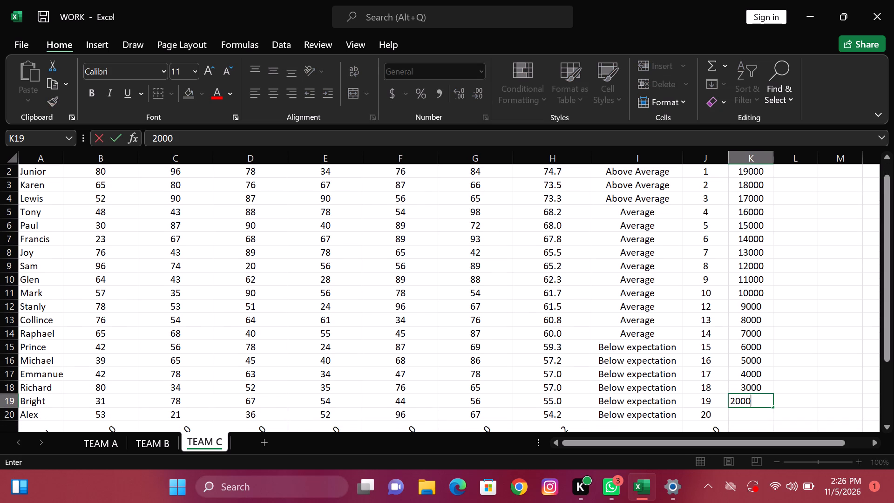
{"action": "key", "text": "1"}
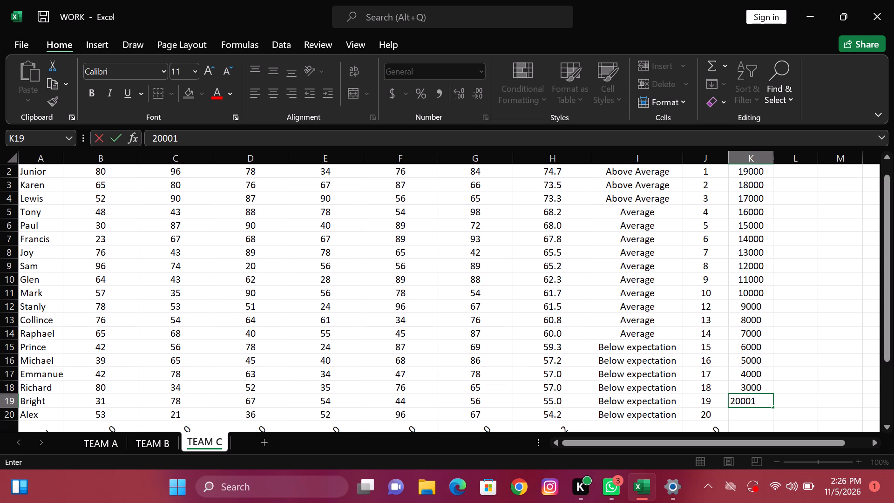
{"action": "key", "text": "BackSpace"}
{"action": "key", "text": "Down"}
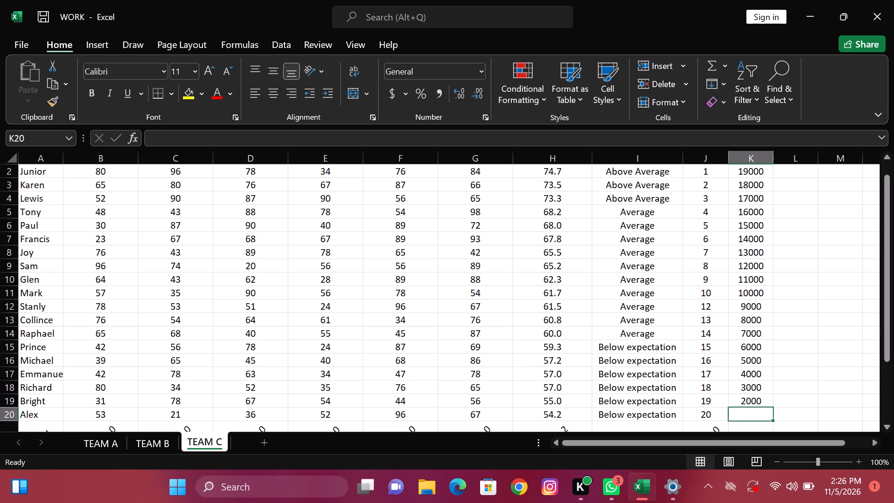
{"action": "type", "text": "1000"}
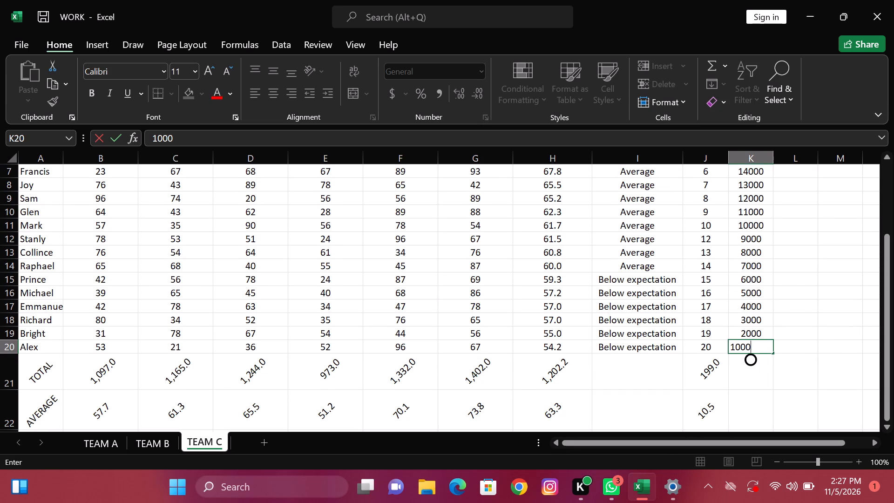
{"action": "left_click", "coordinate": [812, 334]}
Fill the TOTAL formula from J21 across into K21 to sum the Cash column.
{"action": "left_click", "coordinate": [759, 376]}
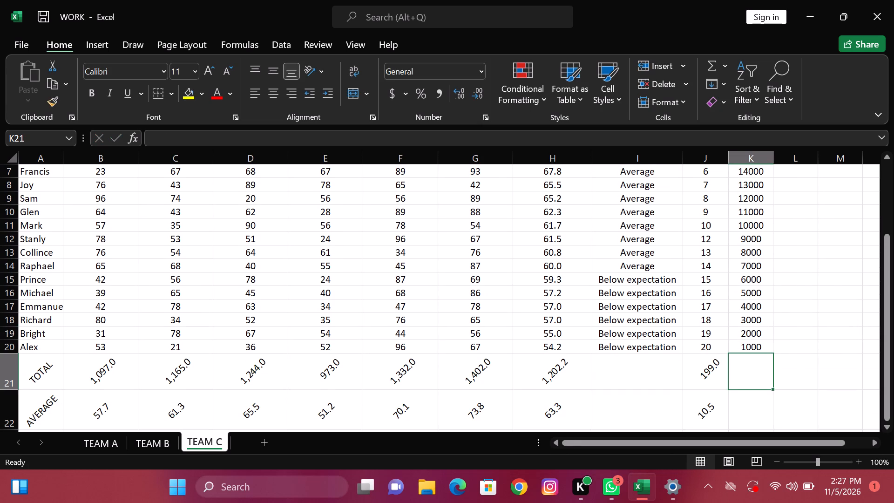
{"action": "left_click_drag", "start_coordinate": [723, 364], "coordinate": [755, 374]}
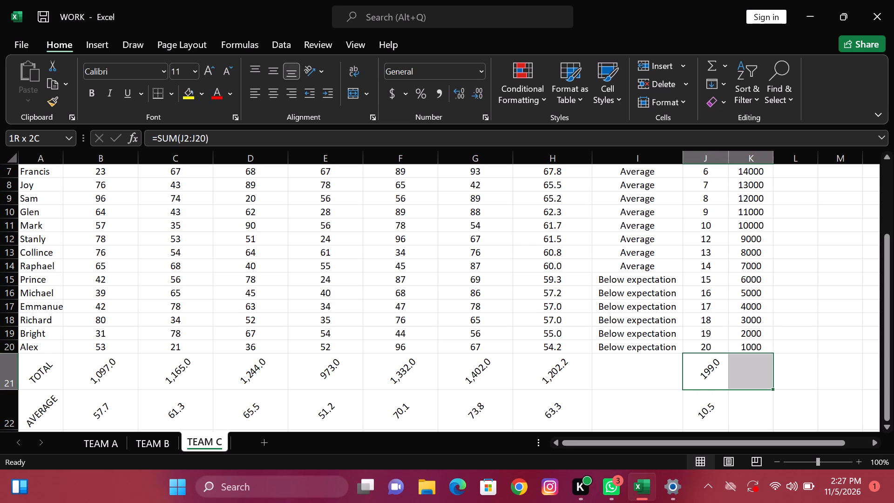
{"action": "left_click_drag", "start_coordinate": [755, 374], "coordinate": [724, 387]}
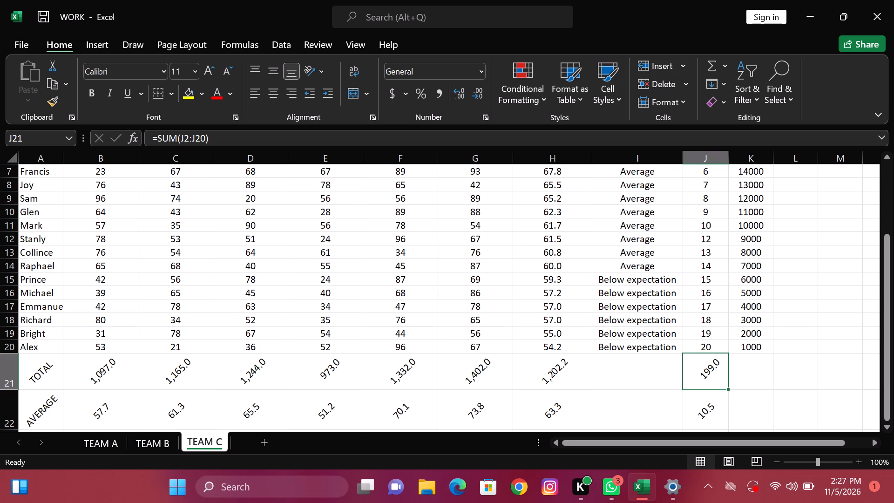
{"action": "left_click_drag", "start_coordinate": [727, 388], "coordinate": [738, 388]}
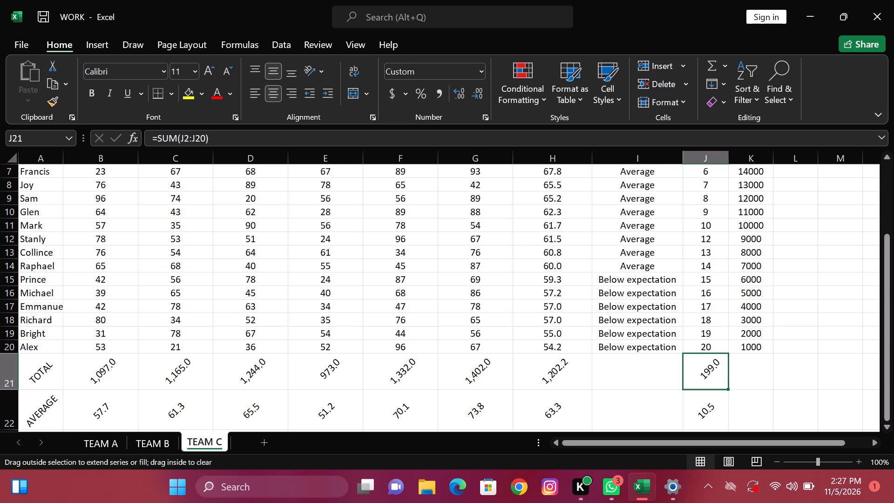
{"action": "left_click_drag", "start_coordinate": [738, 388], "coordinate": [758, 388]}
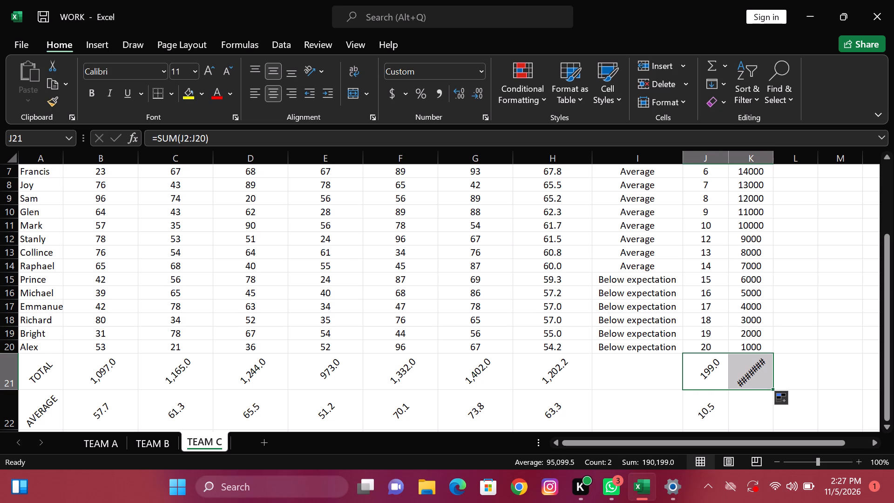
Widen column K to about twice its width and make the TOTAL row 21 taller to fit the Cash total.
{"action": "left_click_drag", "start_coordinate": [773, 160], "coordinate": [817, 165]}
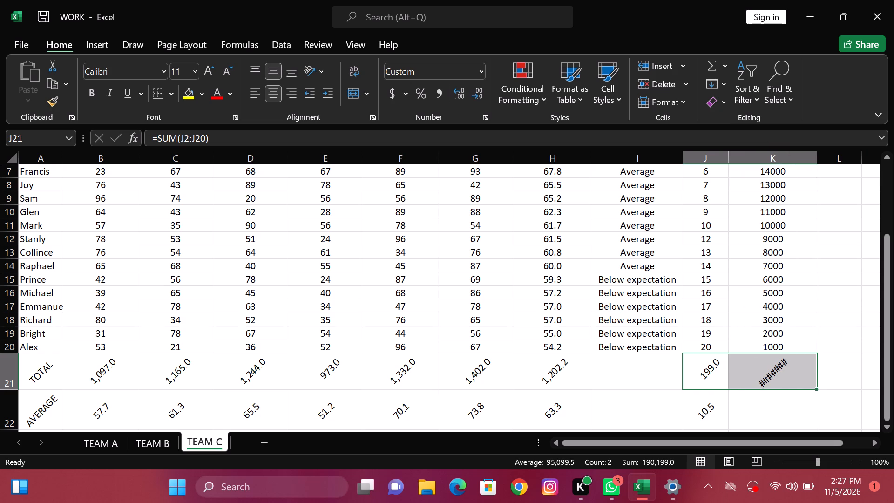
{"action": "left_click_drag", "start_coordinate": [3, 389], "coordinate": [0, 421]}
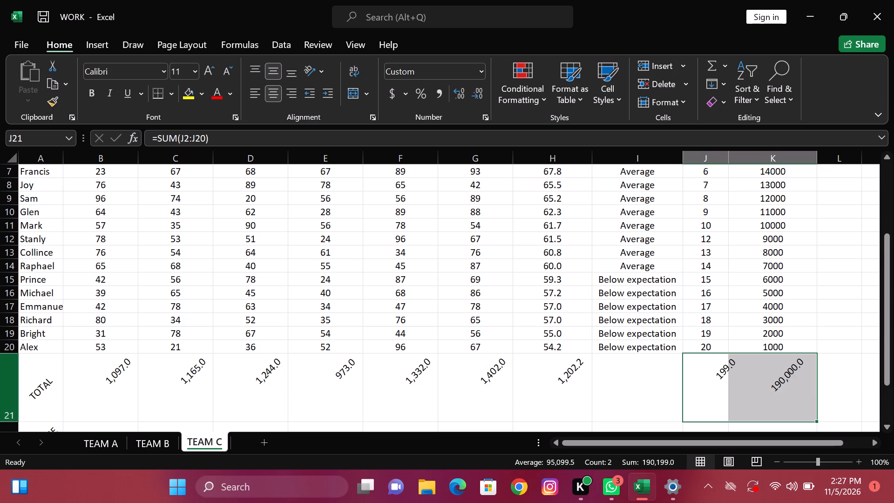
Fill the AVERAGE formula from J22 across into K22 to average the Cash column.
{"action": "left_click", "coordinate": [843, 391]}
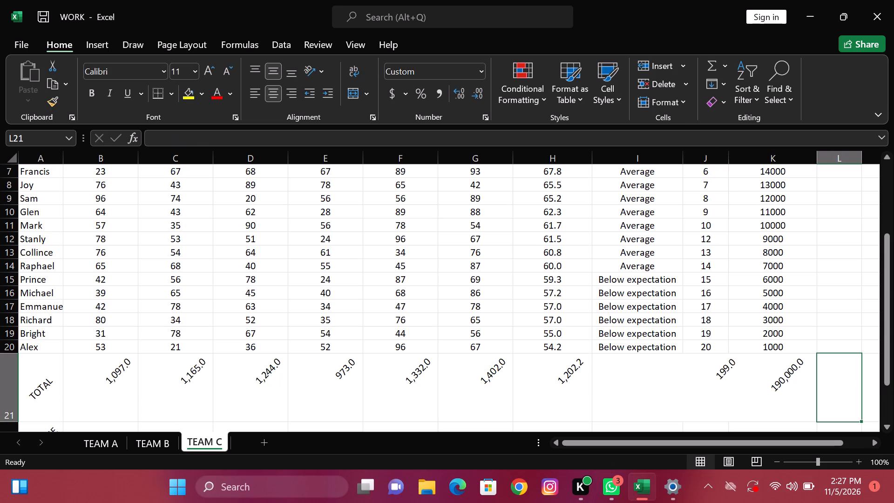
{"action": "key", "text": "Down"}
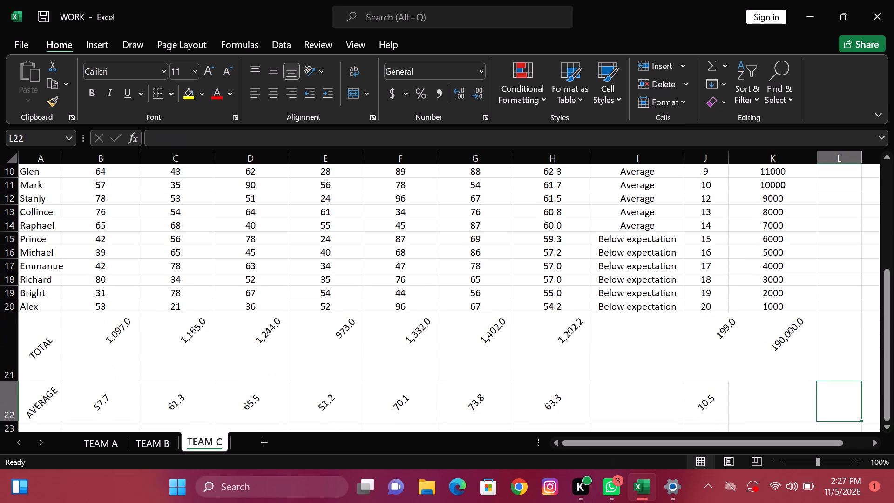
{"action": "key", "text": "Left"}
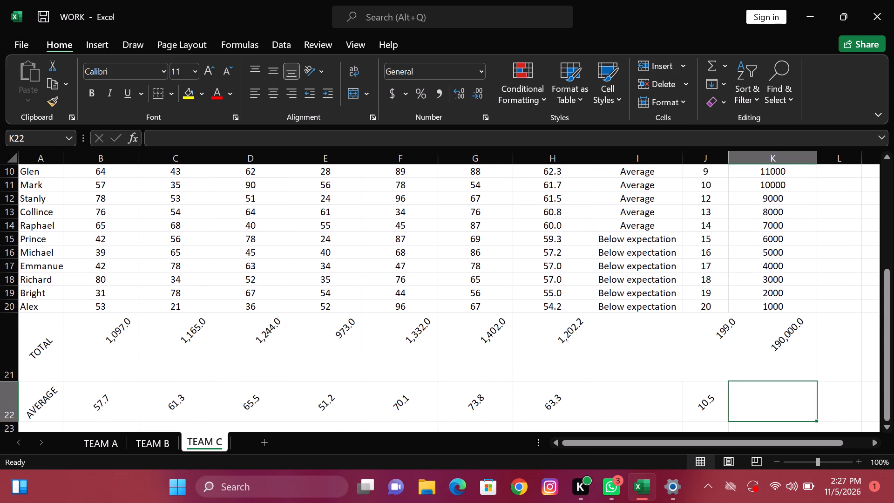
{"action": "left_click", "coordinate": [718, 408]}
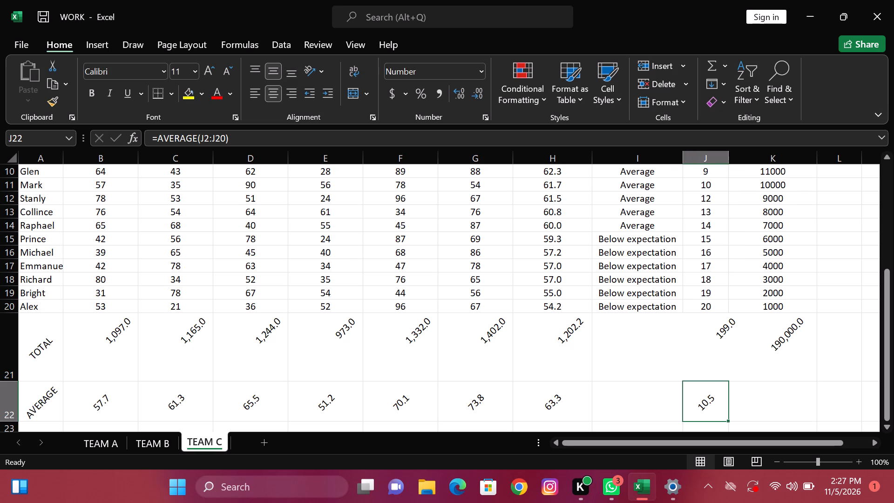
{"action": "left_click_drag", "start_coordinate": [729, 421], "coordinate": [796, 411]}
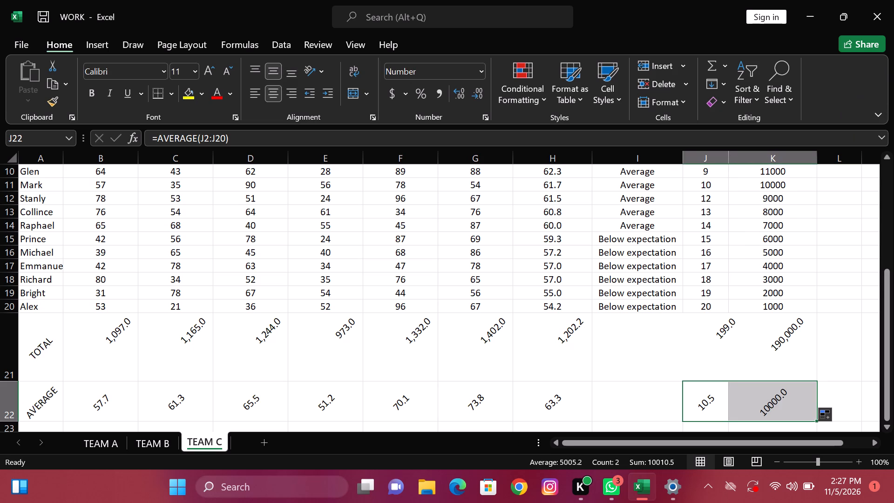
Enter the header Grade in cell L1, beside the Cash column header.
{"action": "left_click", "coordinate": [829, 194]}
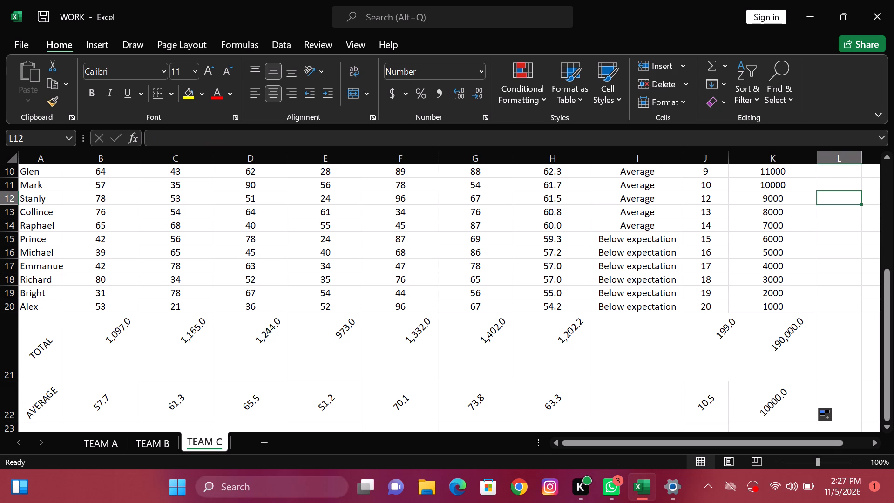
{"action": "key", "text": "Up"}
{"action": "key", "text": "Up"}
{"action": "key", "text": "Up"}
{"action": "key", "text": "Up"}
{"action": "key", "text": "Up"}
{"action": "key", "text": "Up"}
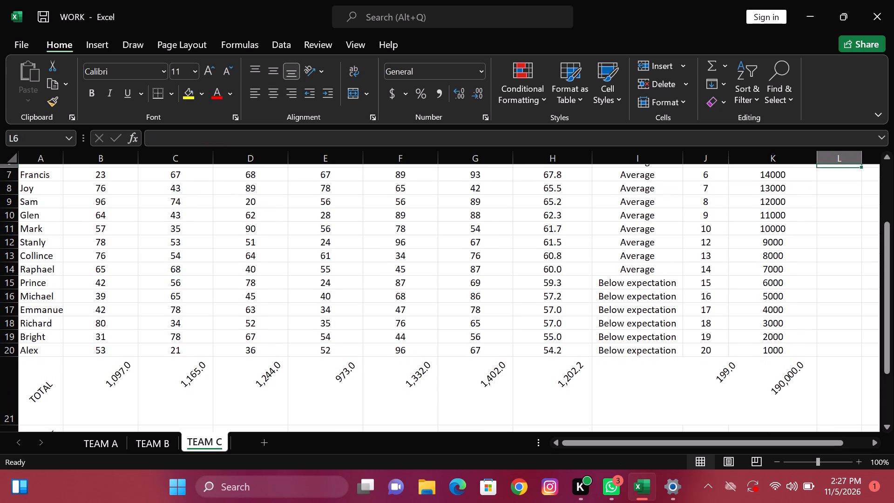
{"action": "key", "text": "Up"}
{"action": "key", "text": "Up"}
{"action": "key", "text": "Up"}
{"action": "key", "text": "Up"}
{"action": "key", "text": "Up"}
{"action": "key", "text": "Up"}
{"action": "key", "text": "Up"}
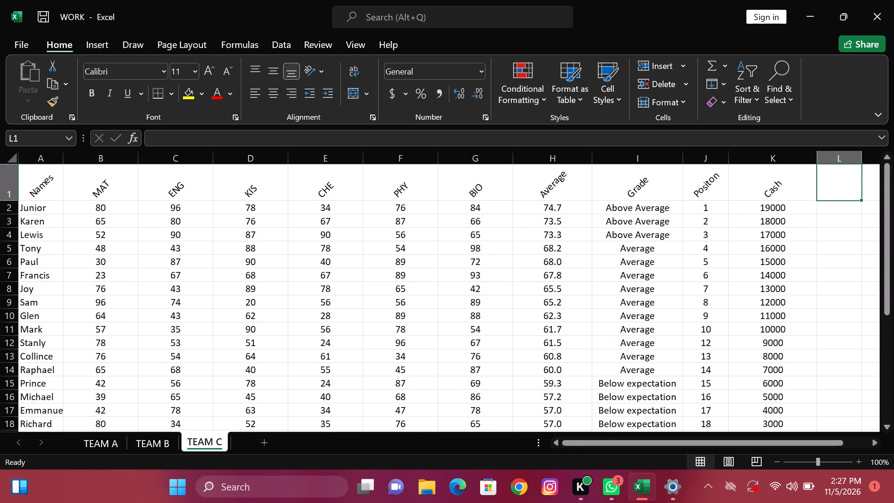
{"action": "key", "text": "g"}
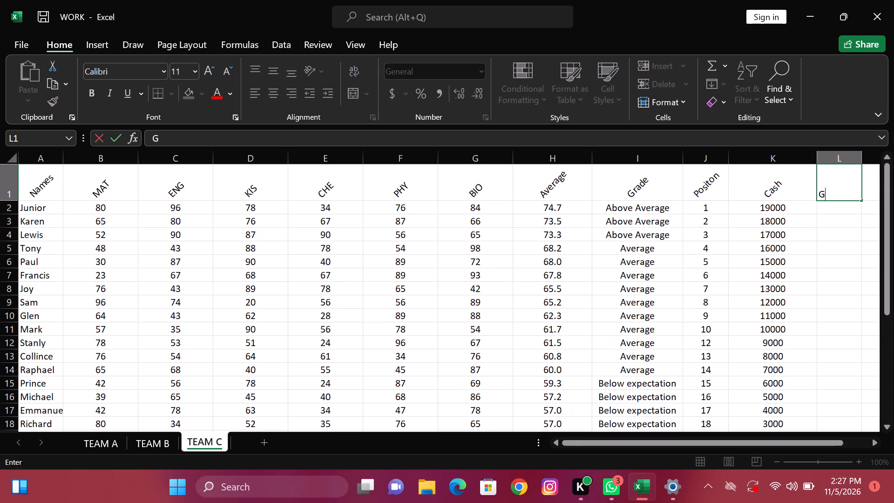
{"action": "type", "text": "rade"}
{"action": "key", "text": "Down"}
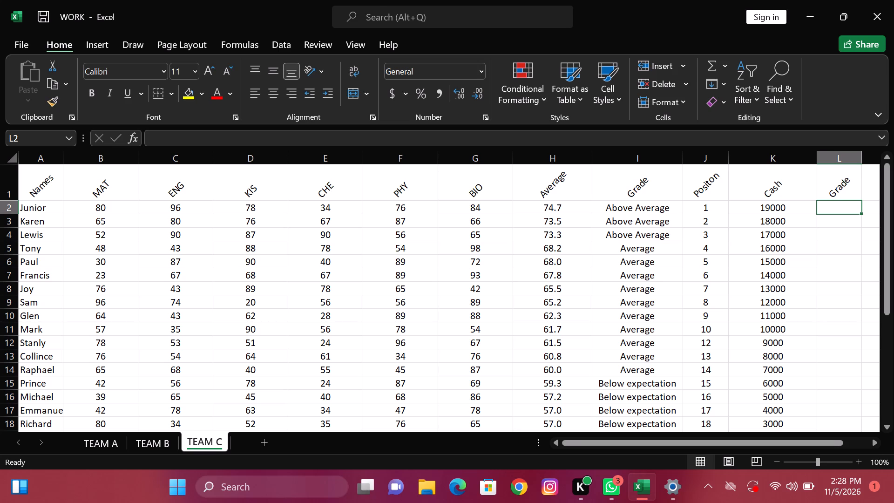
Begin an IF formula in cell L2 that returns "A" when the average in H2 is greater than 70.
{"action": "key", "text": "equal"}
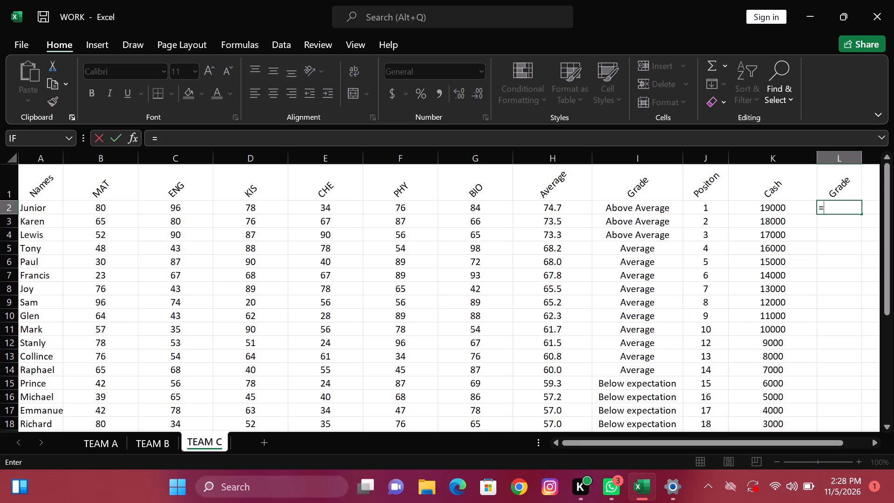
{"action": "type", "text": "IF"}
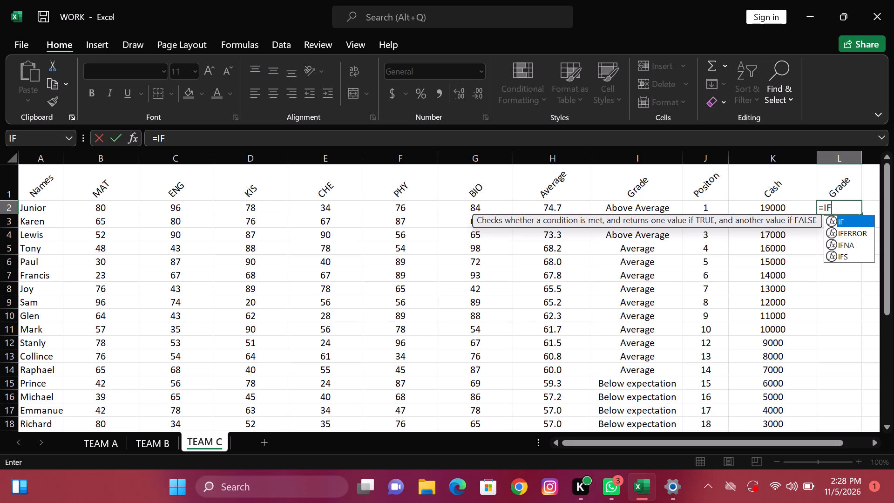
{"action": "key", "text": "shift+parenleft"}
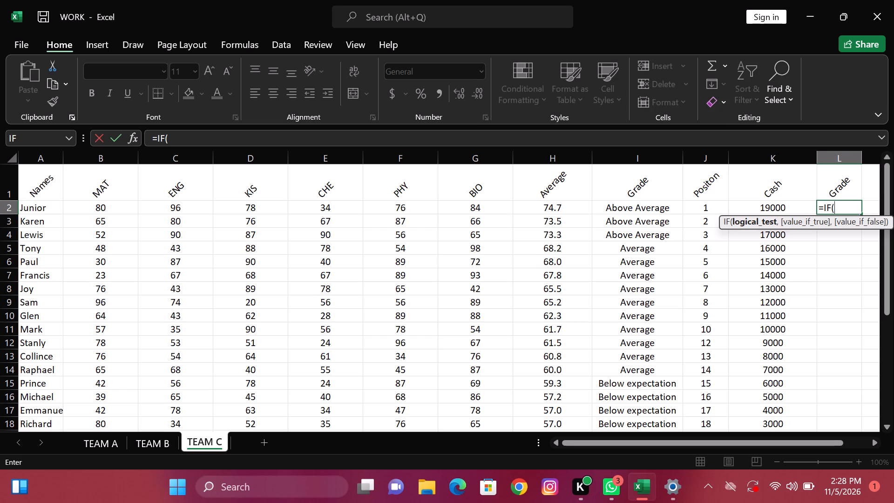
{"action": "key", "text": "h"}
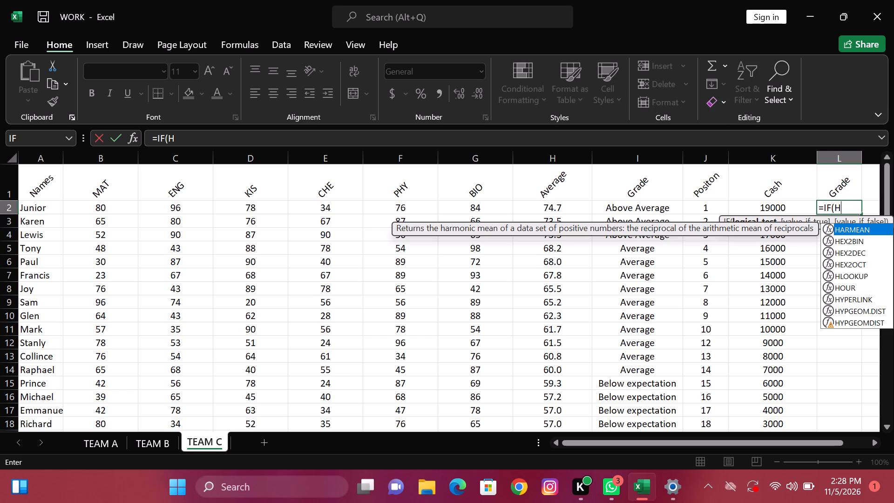
{"action": "key", "text": "2"}
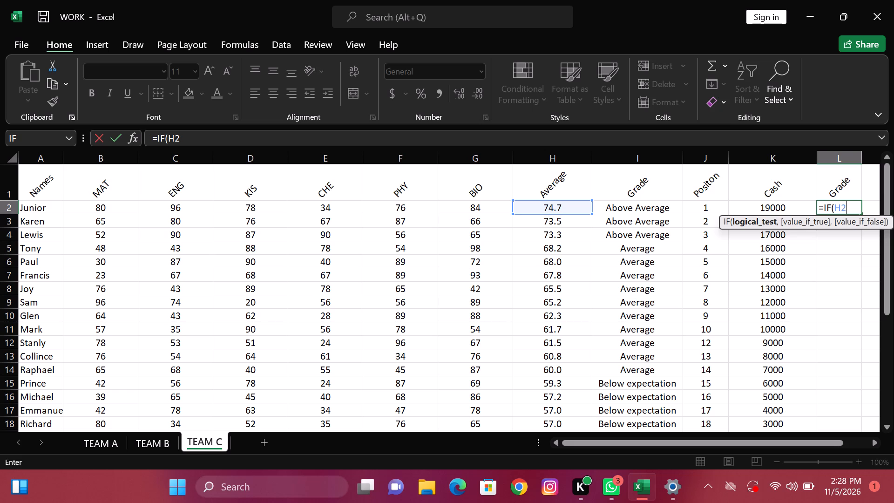
{"action": "key", "text": "shift+greater"}
{"action": "key", "text": "7"}
{"action": "key", "text": "0"}
{"action": "key", "text": "comma"}
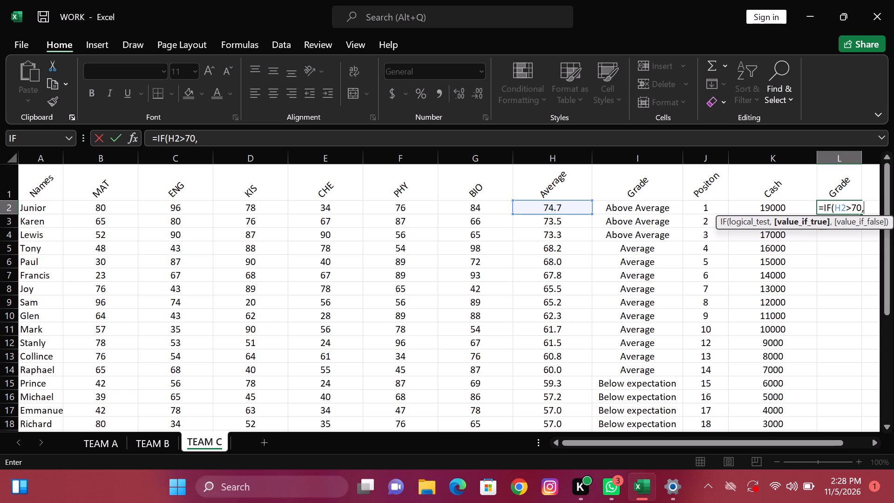
{"action": "key", "text": "shift+quotedbl"}
{"action": "key", "text": "a"}
{"action": "key", "text": "shift+quotedbl"}
{"action": "key", "text": "comma"}
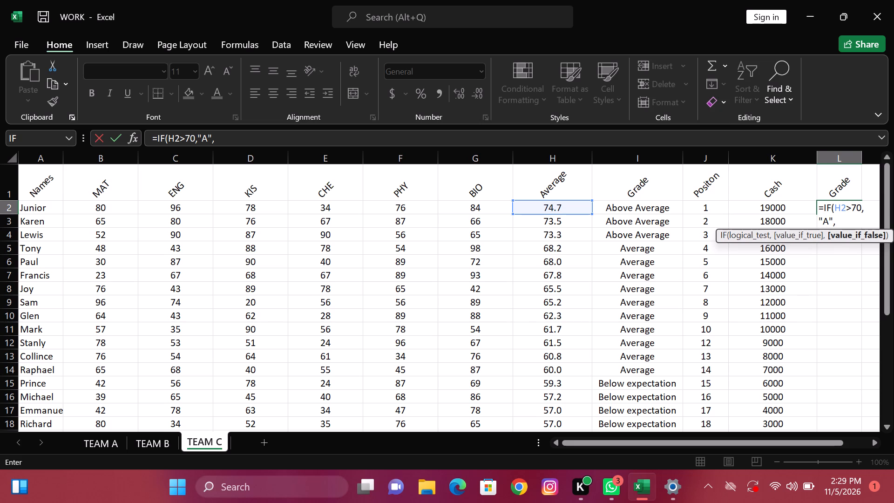
Add a nested IF to the L2 formula that returns "B" when H2 is greater than or equal to 65.
{"action": "key", "text": "i"}
{"action": "key", "text": "f"}
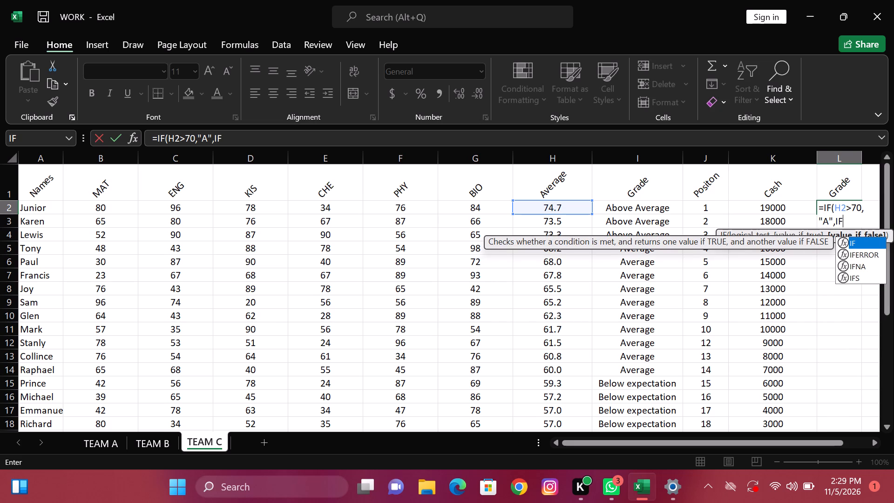
{"action": "key", "text": "h"}
{"action": "key", "text": "2"}
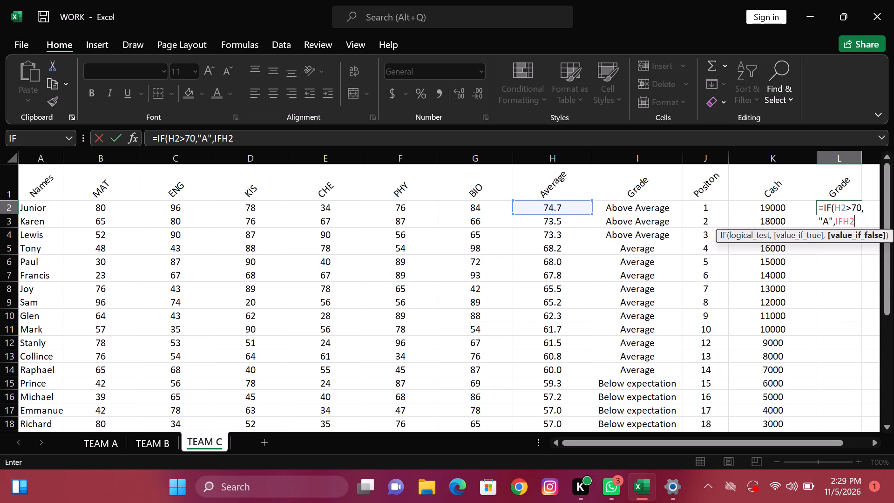
{"action": "key", "text": "BackSpace"}
{"action": "key", "text": "BackSpace"}
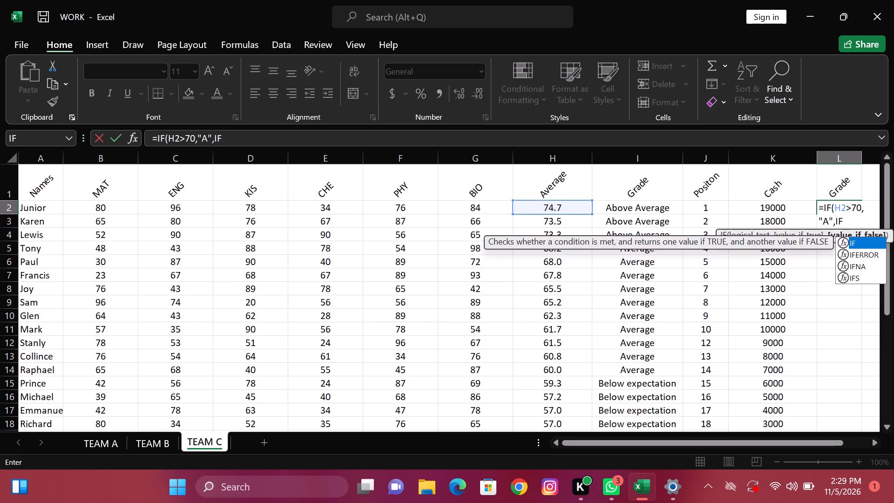
{"action": "key", "text": "shift+parenleft"}
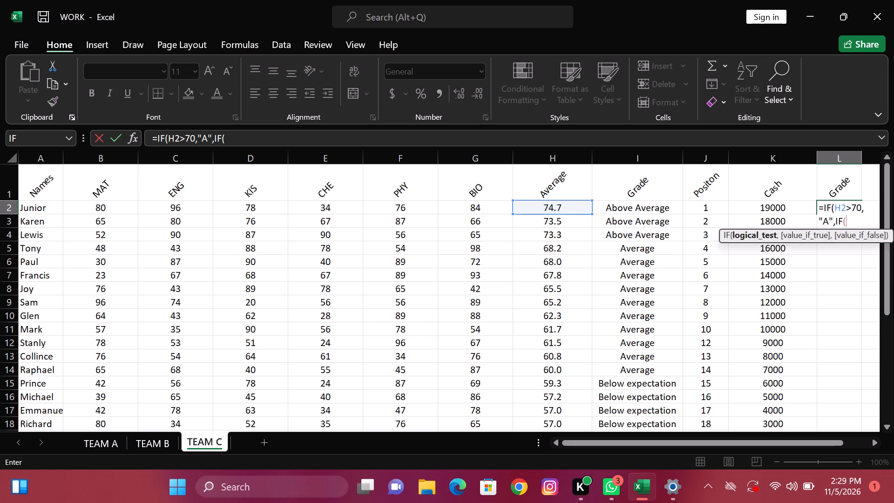
{"action": "type", "text": "H2"}
{"action": "key", "text": "semicolon"}
{"action": "key", "text": "BackSpace"}
{"action": "key", "text": "shift+greater"}
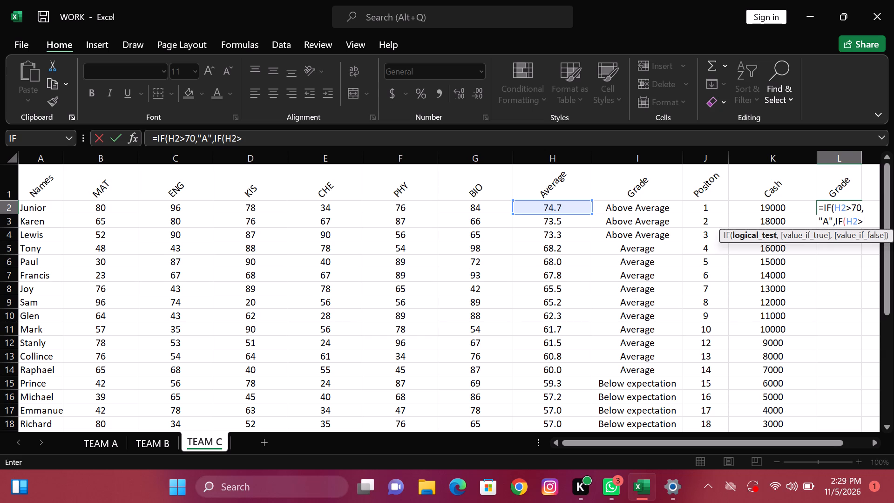
{"action": "key", "text": "equal"}
{"action": "key", "text": "6"}
{"action": "key", "text": "0"}
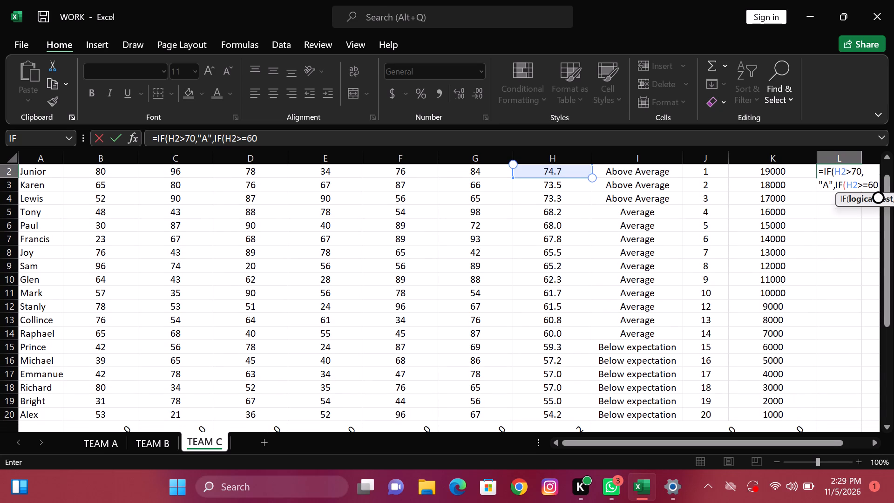
{"action": "key", "text": "BackSpace"}
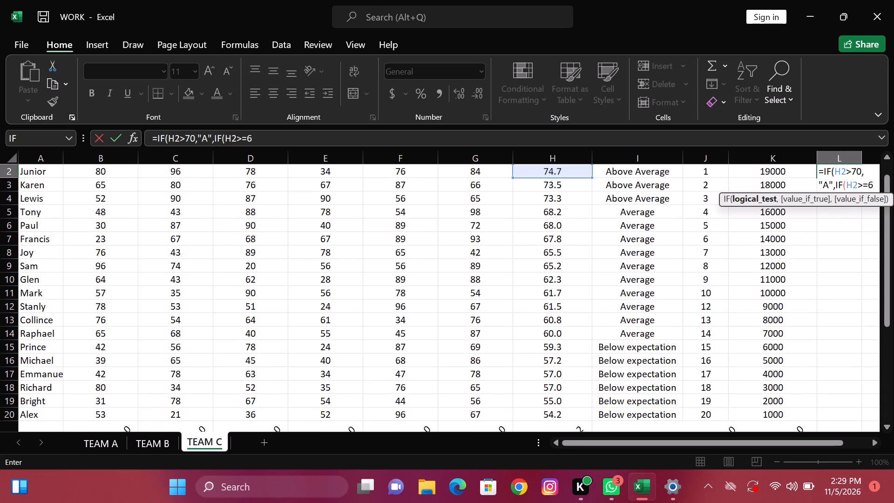
{"action": "key", "text": "5"}
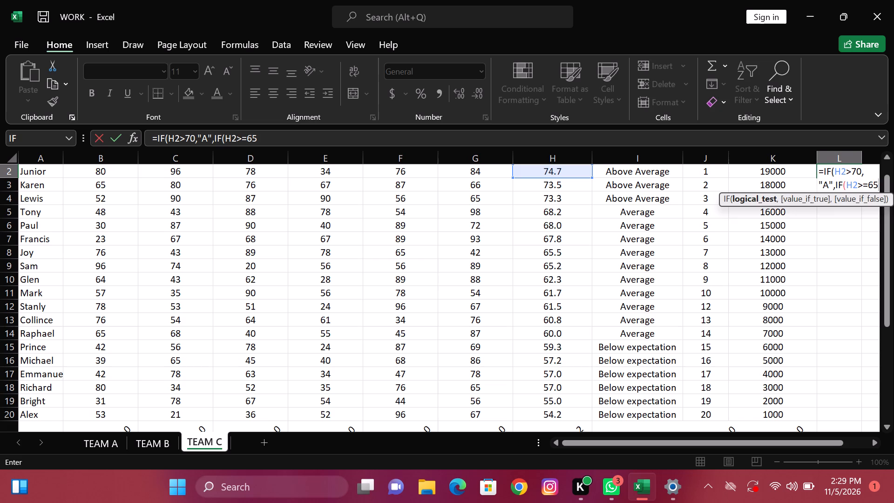
{"action": "key", "text": "comma"}
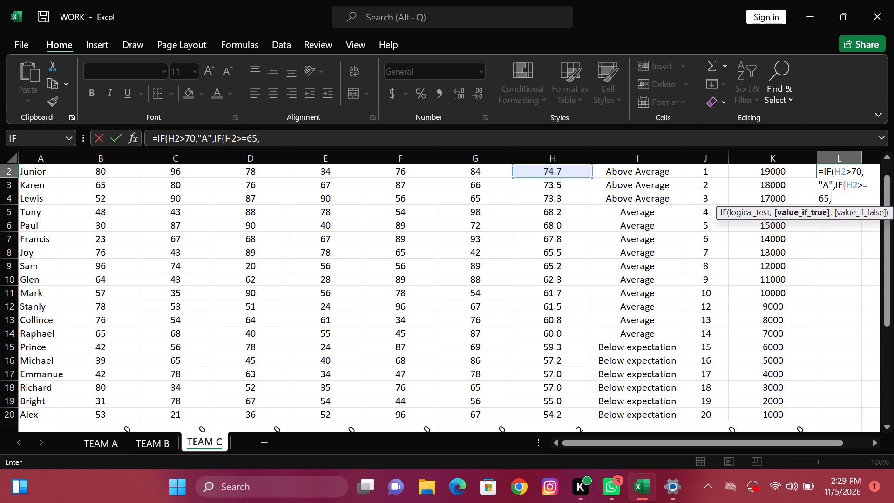
{"action": "key", "text": "apostrophe"}
{"action": "key", "text": "BackSpace"}
{"action": "key", "text": "apostrophe"}
{"action": "key", "text": "BackSpace"}
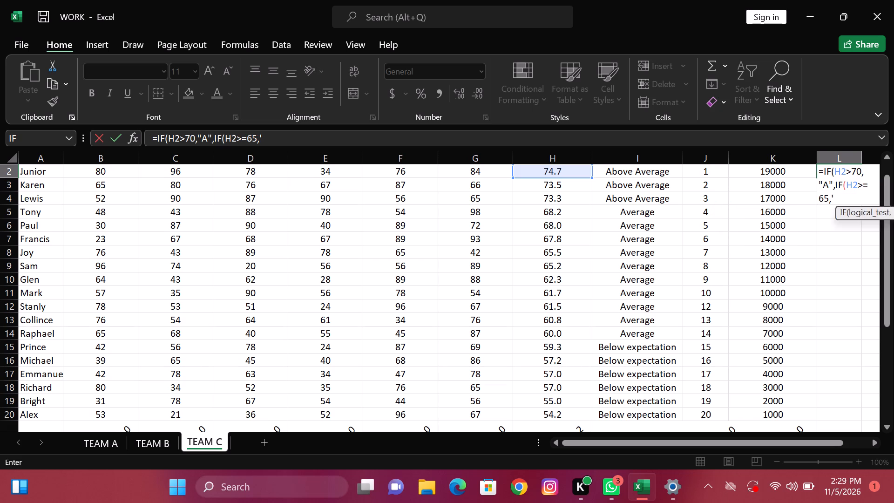
{"action": "key", "text": "shift+quotedbl"}
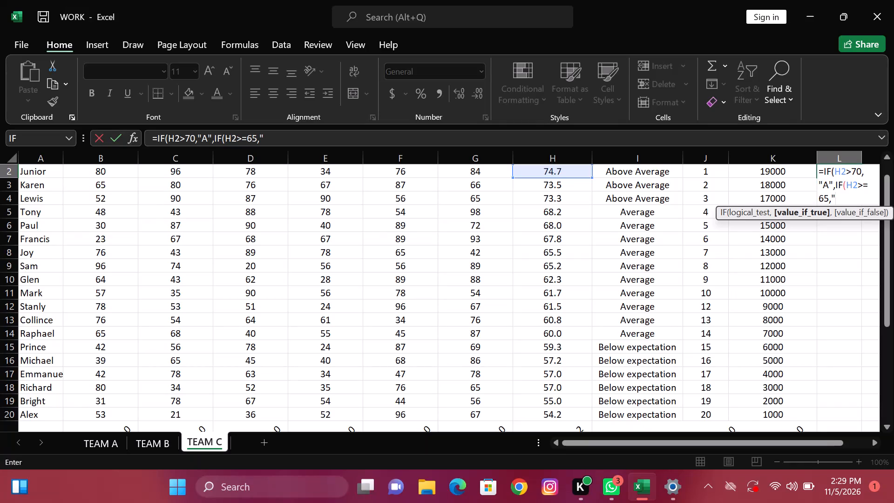
{"action": "key", "text": "b"}
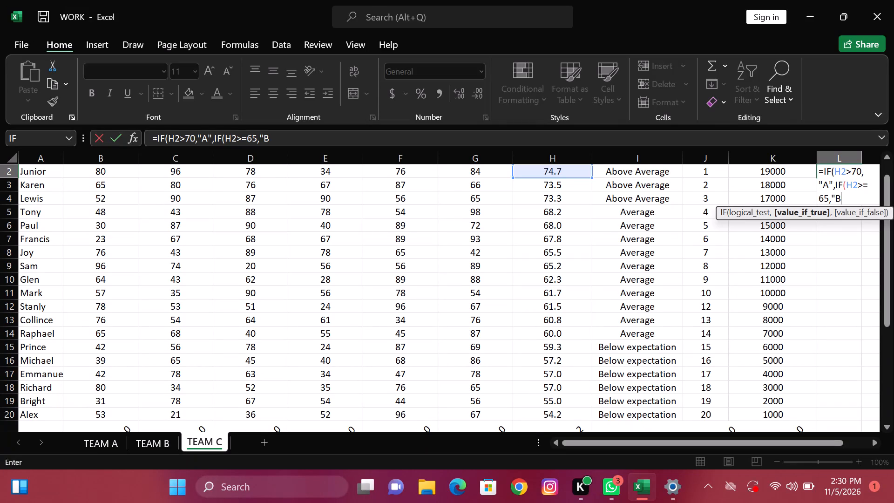
{"action": "key", "text": "shift+quotedbl"}
{"action": "key", "text": "comma"}
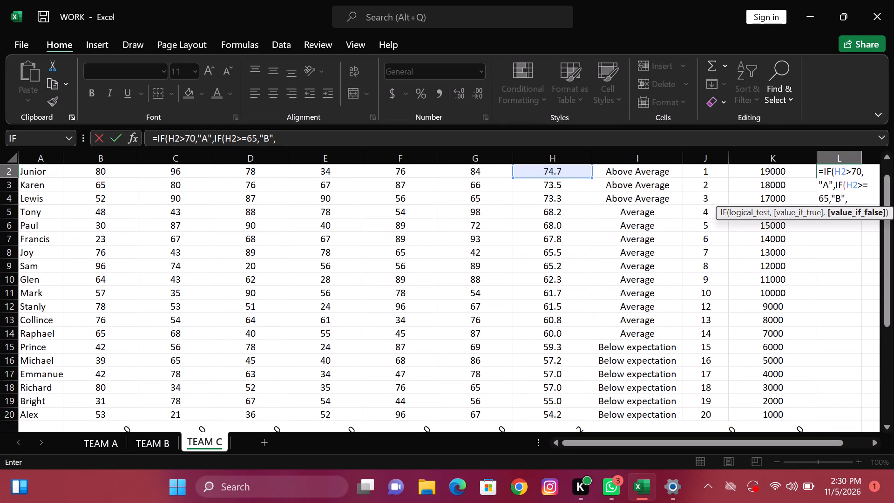
Add a further nested IF to the L2 formula that returns "C" when H2 is greater than or equal to 60.
{"action": "key", "text": "i"}
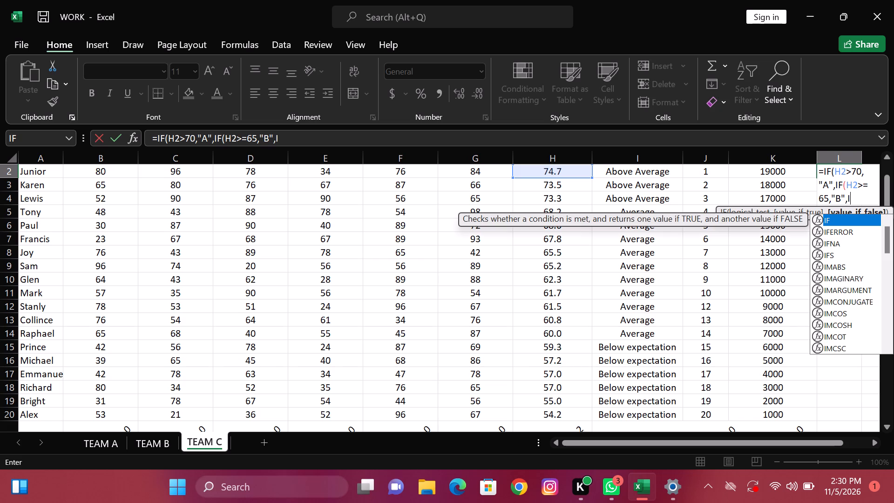
{"action": "key", "text": "f"}
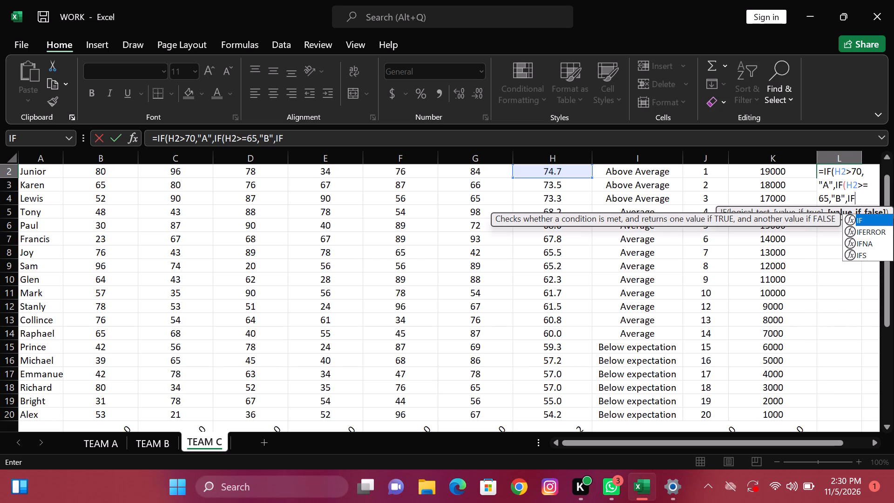
{"action": "key", "text": "shift+parenleft"}
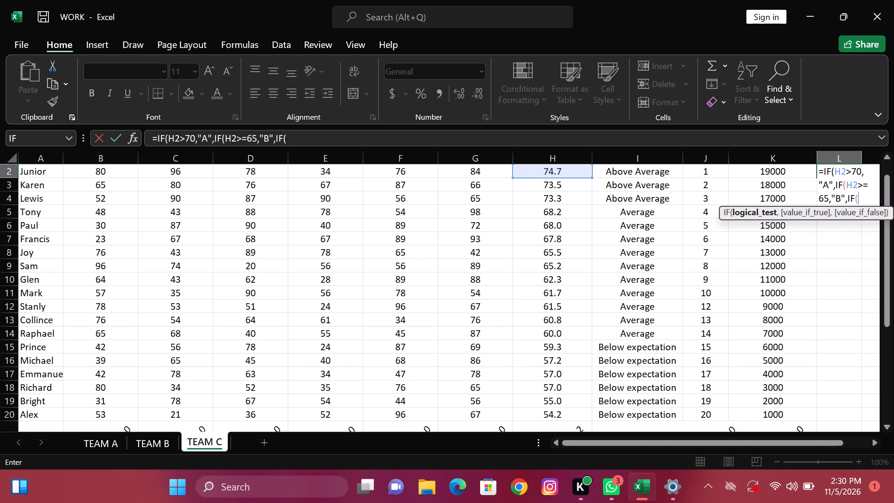
{"action": "key", "text": "h"}
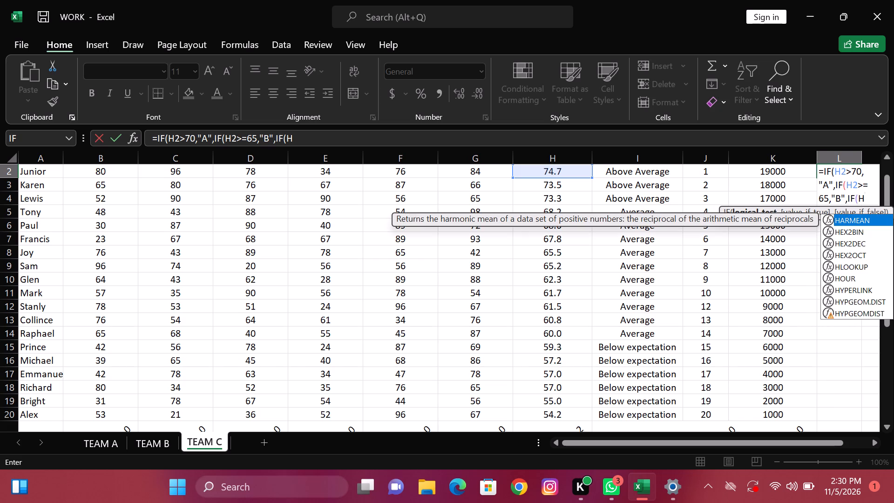
{"action": "key", "text": "2"}
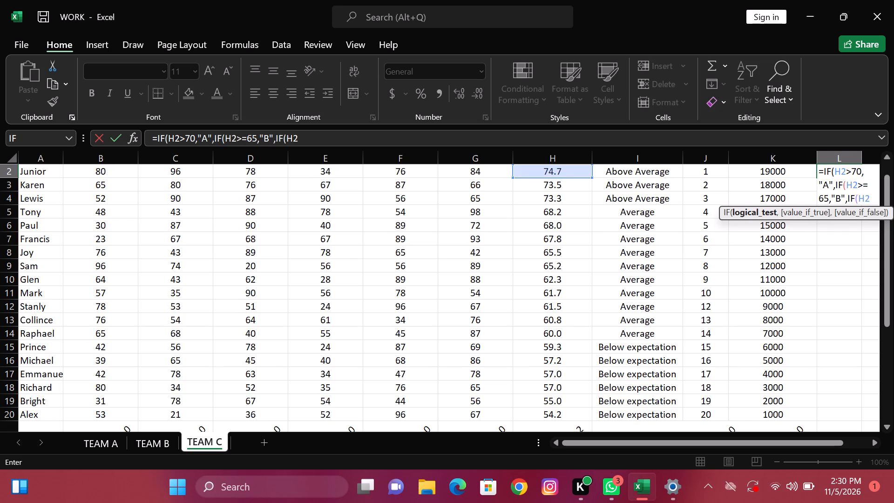
{"action": "key", "text": "shift+greater"}
{"action": "key", "text": "equal"}
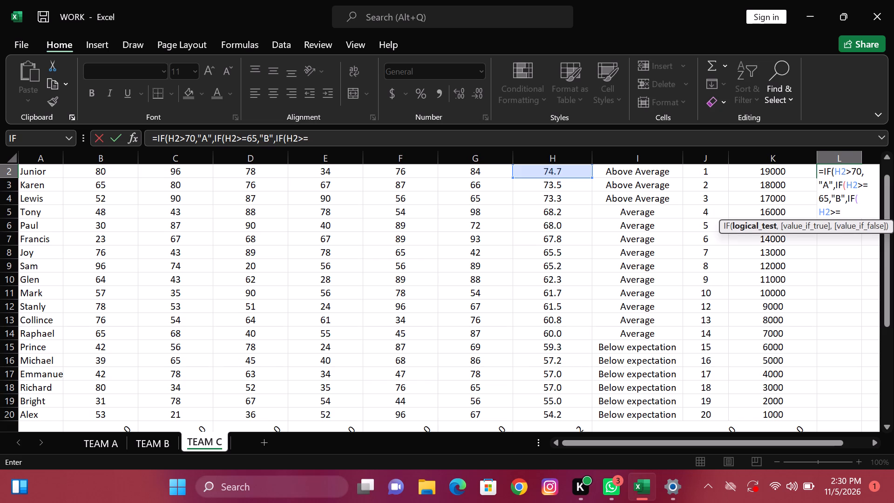
{"action": "type", "text": "60"}
{"action": "key", "text": "comma"}
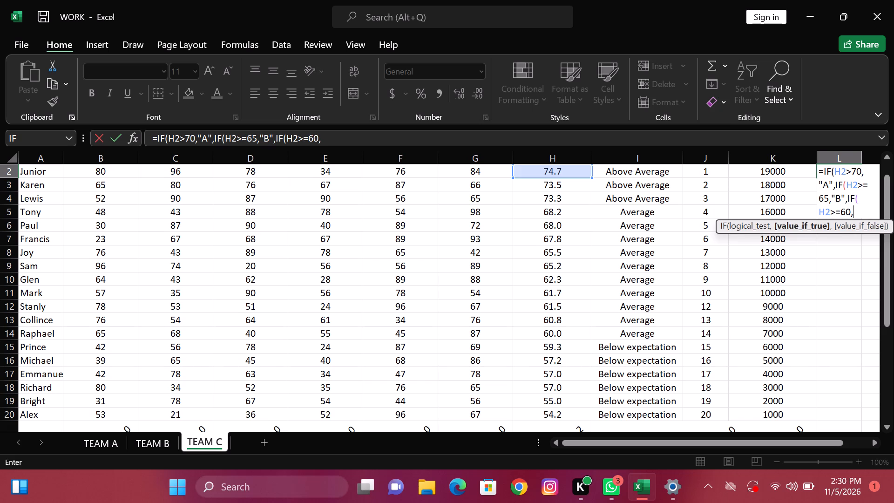
{"action": "key", "text": "shift+quotedbl"}
{"action": "key", "text": "c"}
{"action": "key", "text": "shift+quotedbl"}
{"action": "key", "text": "comma"}
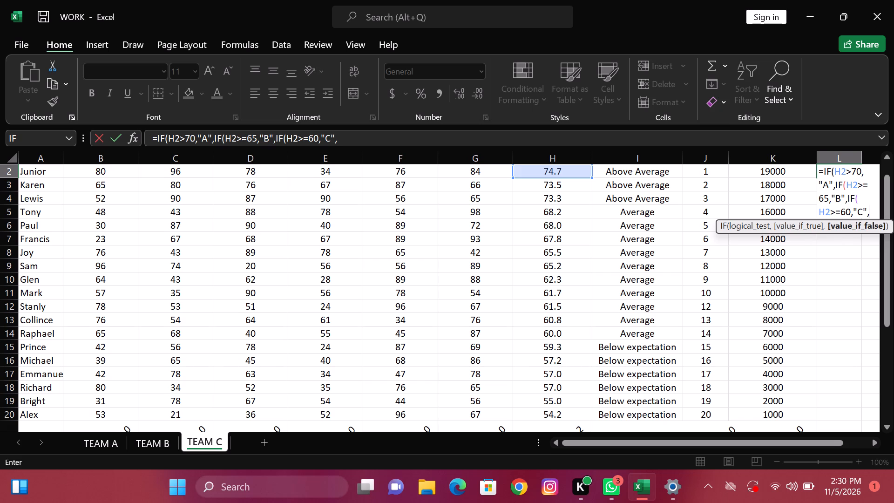
Add a nested IF to the L2 formula that returns "D" when H2 is greater than or equal to 55.
{"action": "key", "text": "i"}
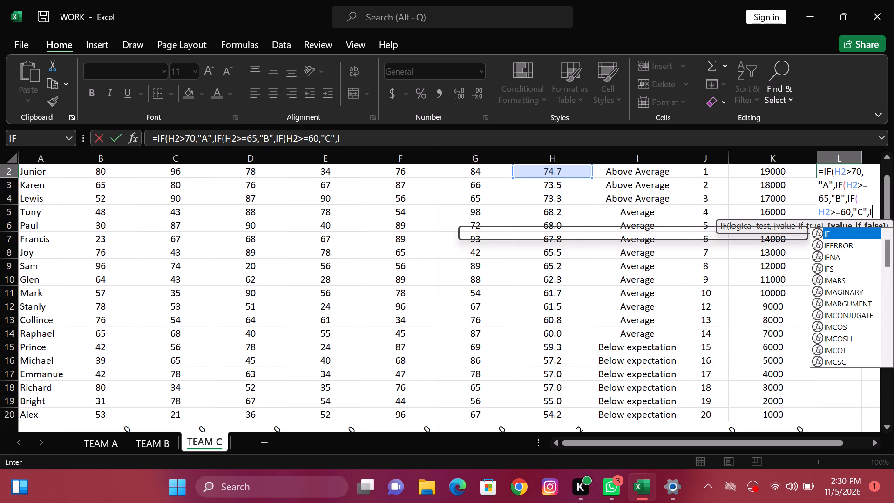
{"action": "key", "text": "f"}
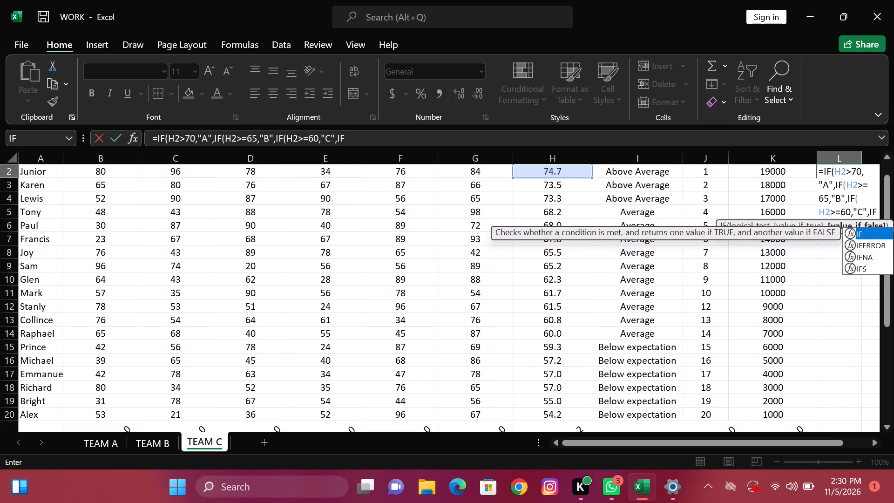
{"action": "key", "text": "shift+parenleft"}
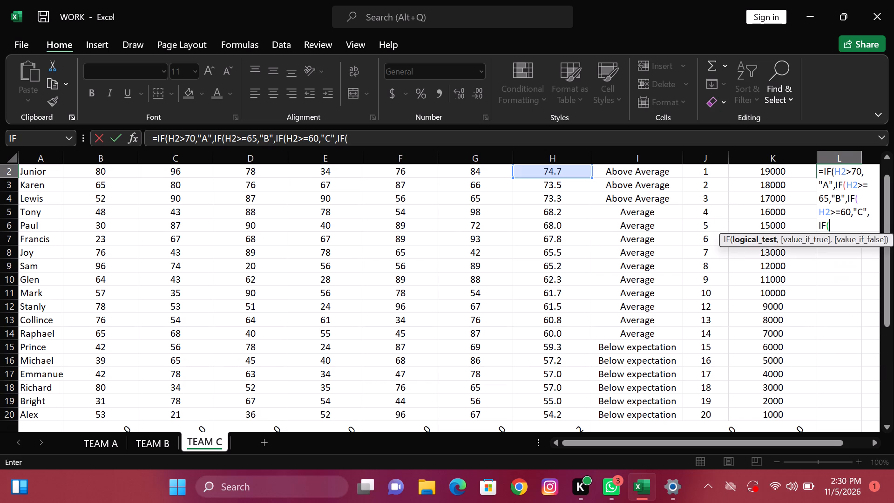
{"action": "type", "text": "H2"}
{"action": "key", "text": "shift+greater"}
{"action": "key", "text": "minus"}
{"action": "key", "text": "BackSpace"}
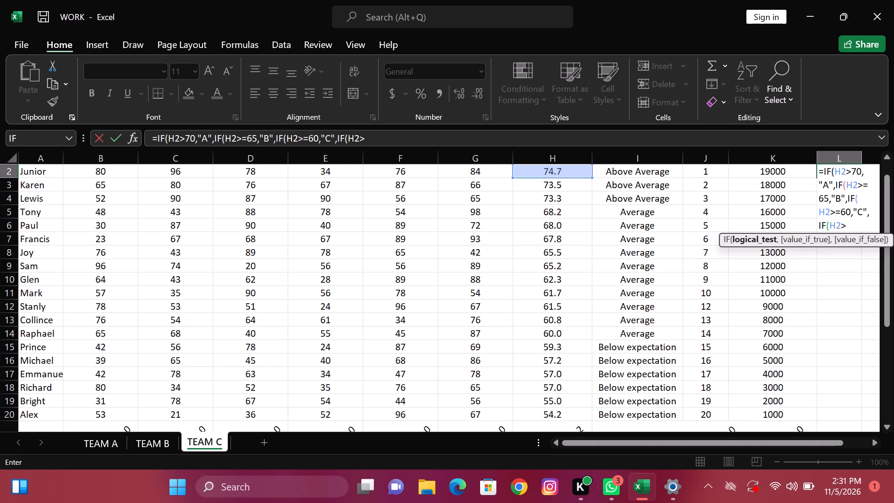
{"action": "key", "text": "equal"}
{"action": "type", "text": "55"}
{"action": "key", "text": "shift+parenleft"}
{"action": "key", "text": "BackSpace"}
{"action": "key", "text": "comma"}
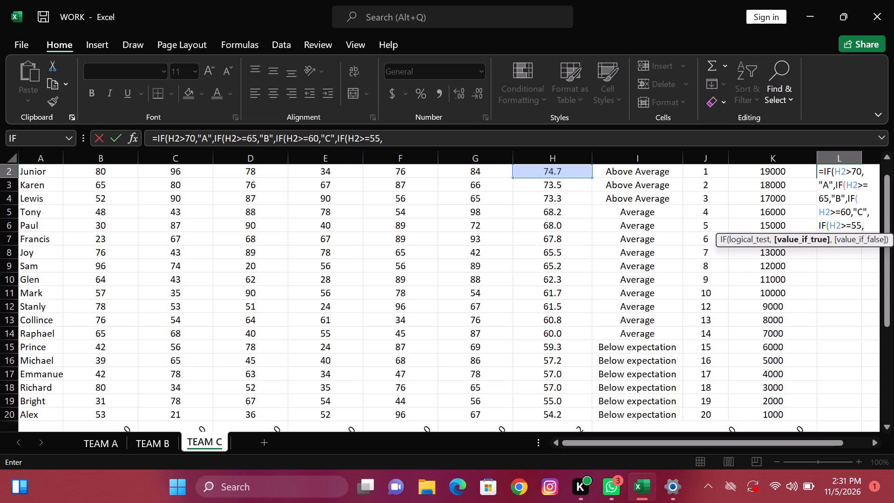
{"action": "key", "text": "shift+quotedbl"}
{"action": "key", "text": "d"}
{"action": "key", "text": "shift+quotedbl"}
{"action": "key", "text": "comma"}
Add a last nested IF to the L2 formula that returns "E" when H2 is less than 55.
{"action": "key", "text": "i"}
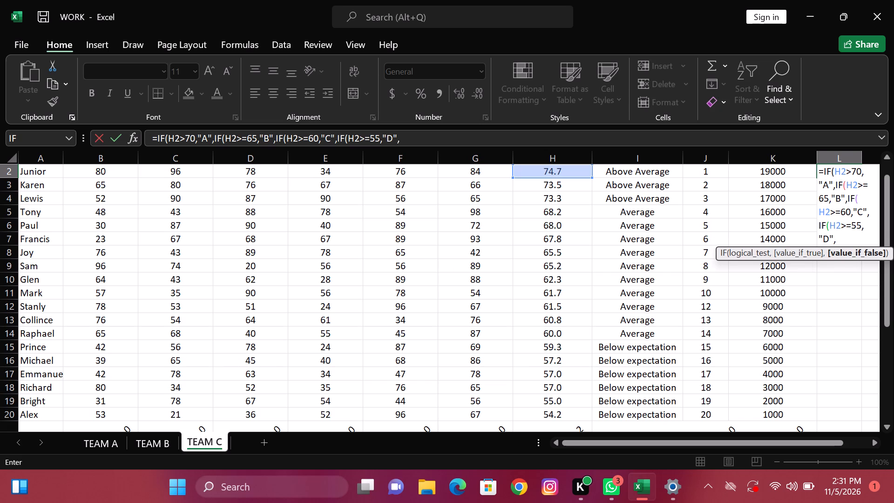
{"action": "key", "text": "f"}
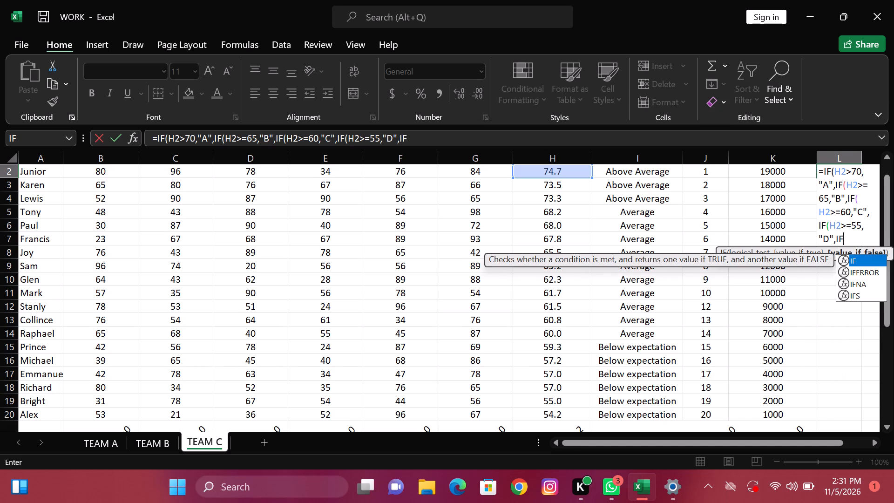
{"action": "key", "text": "shift+parenleft"}
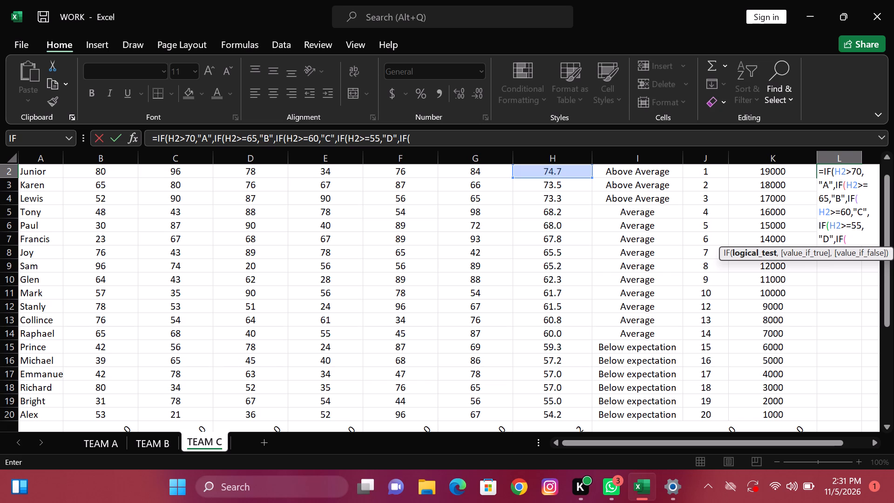
{"action": "key", "text": "shift+less"}
{"action": "key", "text": "BackSpace"}
{"action": "type", "text": "H2"}
{"action": "key", "text": "shift+less"}
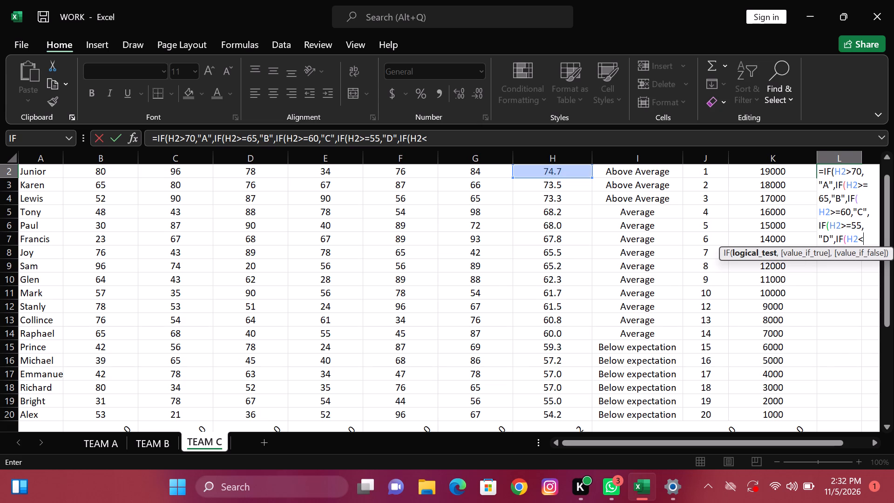
{"action": "type", "text": "55"}
{"action": "key", "text": "comma"}
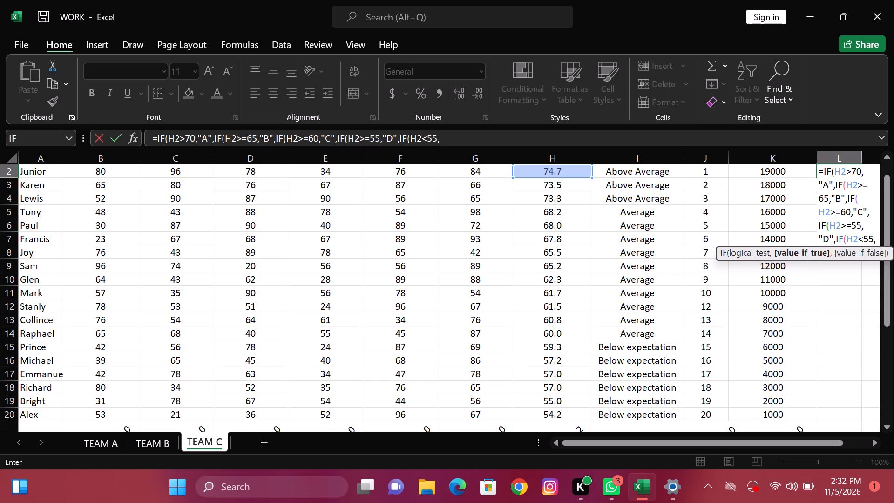
{"action": "key", "text": "shift+quotedbl"}
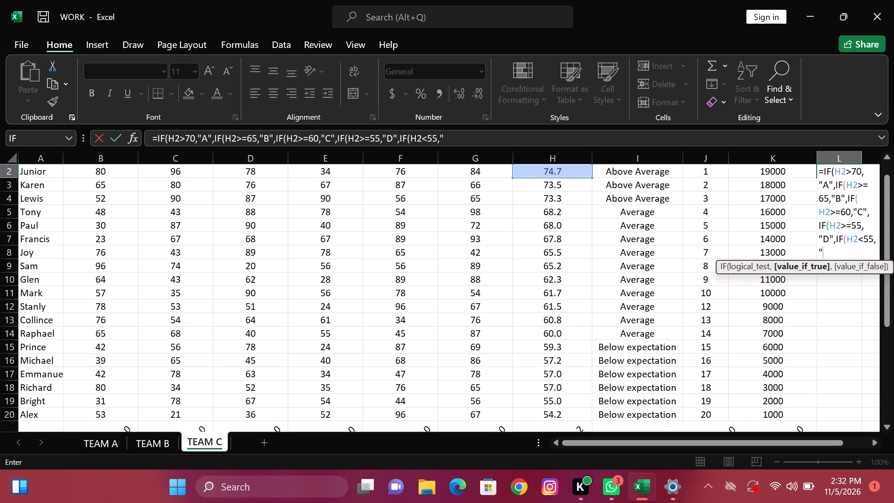
{"action": "key", "text": "e"}
{"action": "key", "text": "shift+quotedbl"}
Close the nested IF parentheses and enter the L2 formula, accepting Excel's proposed correction.
{"action": "type", "text": ")))"}
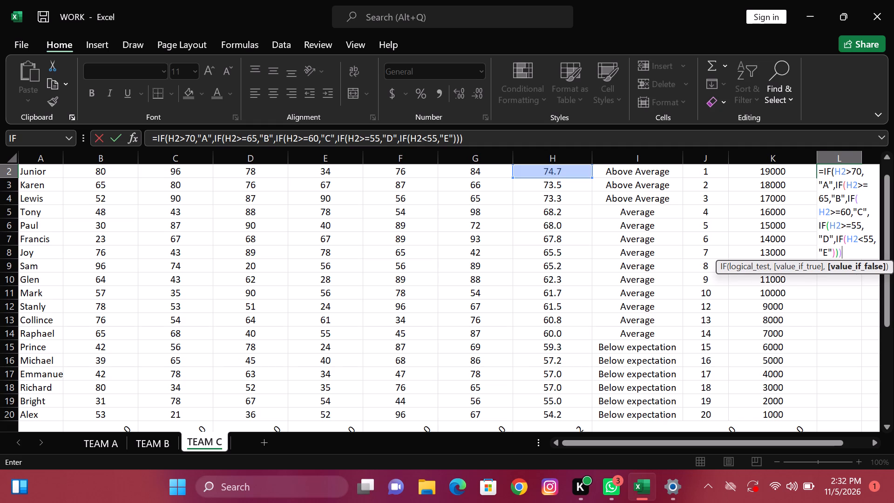
{"action": "key", "text": "shift+parenright"}
{"action": "key", "text": "Return"}
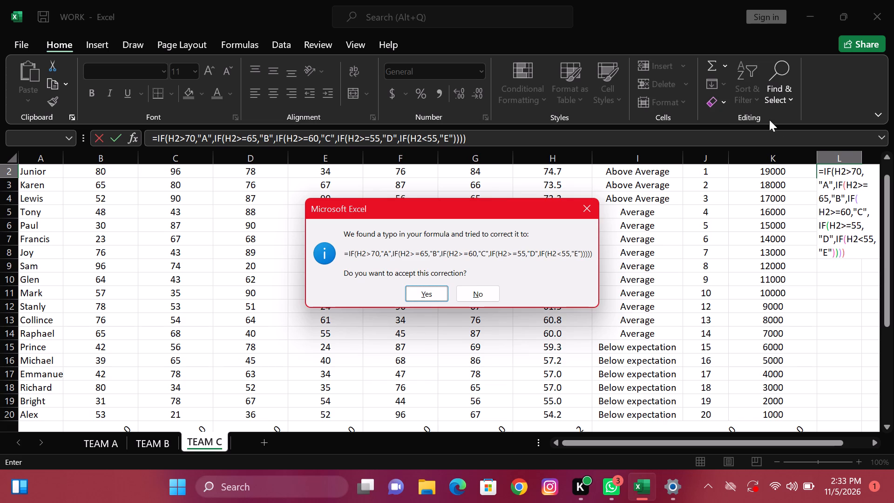
{"action": "left_click", "coordinate": [438, 295]}
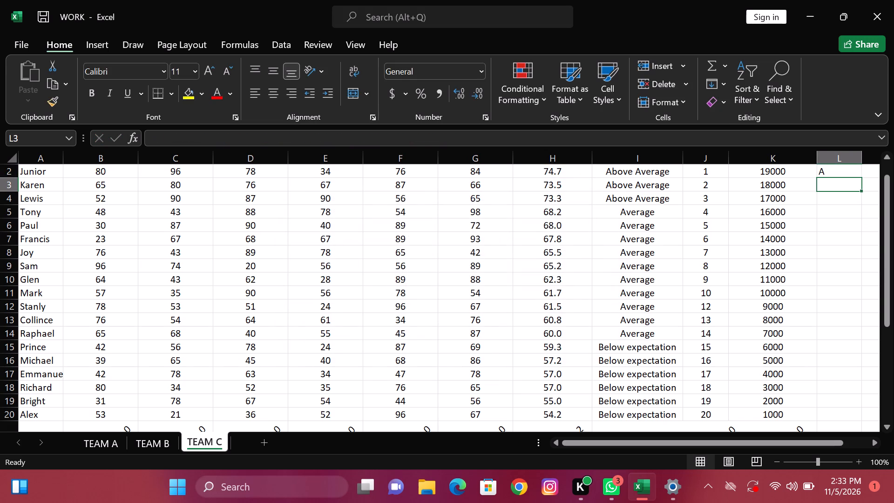
Fill the grade formula from L2 down through L20, stopping at Alex's row above the TOTAL row.
{"action": "left_click", "coordinate": [830, 171]}
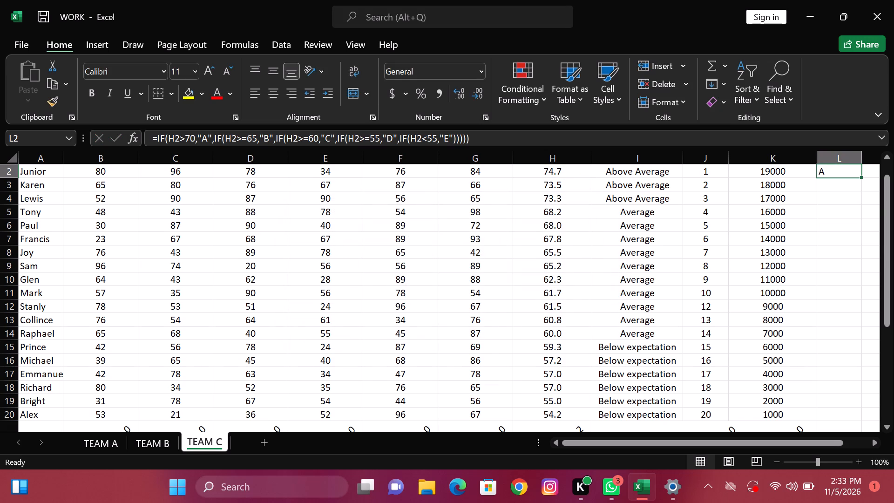
{"action": "left_click_drag", "start_coordinate": [861, 175], "coordinate": [850, 463]}
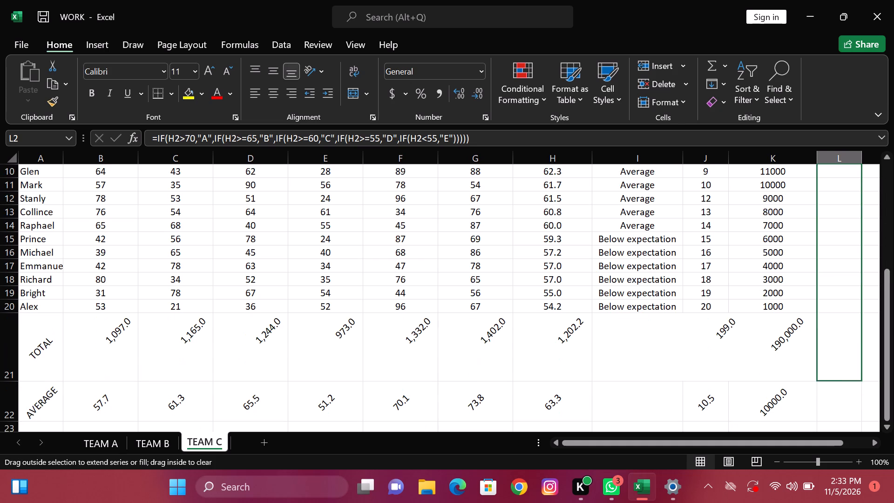
{"action": "left_click_drag", "start_coordinate": [850, 463], "coordinate": [849, 314]}
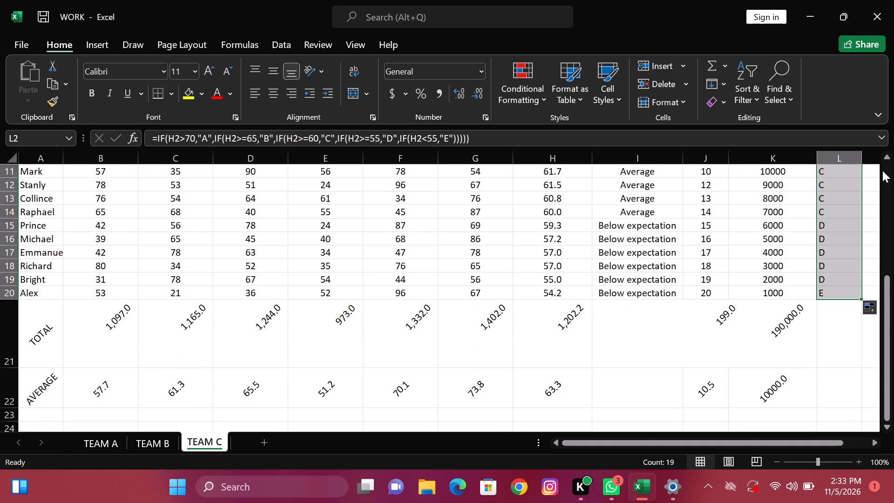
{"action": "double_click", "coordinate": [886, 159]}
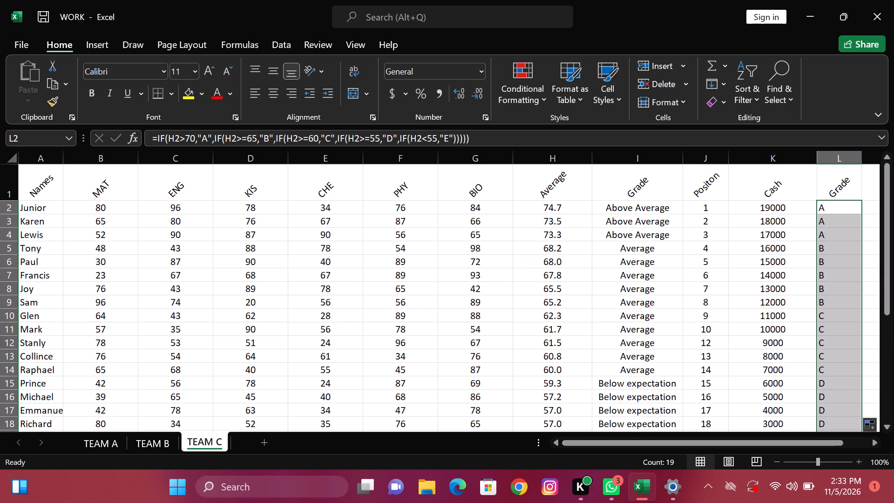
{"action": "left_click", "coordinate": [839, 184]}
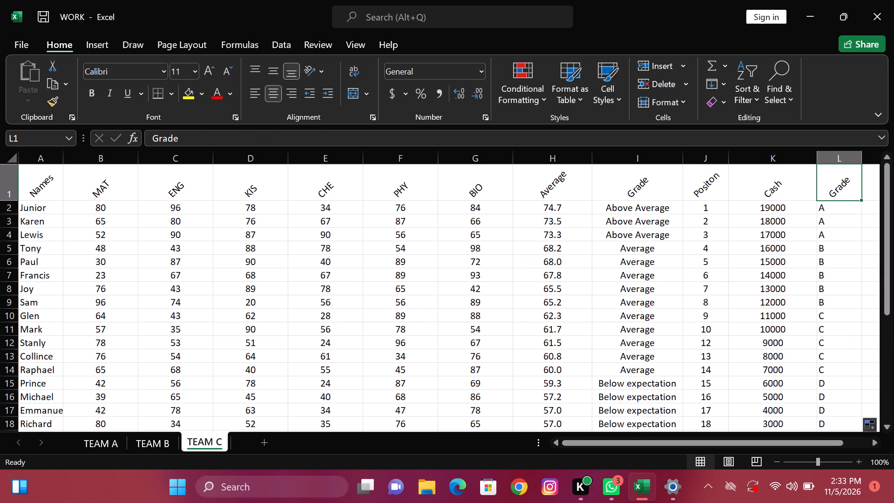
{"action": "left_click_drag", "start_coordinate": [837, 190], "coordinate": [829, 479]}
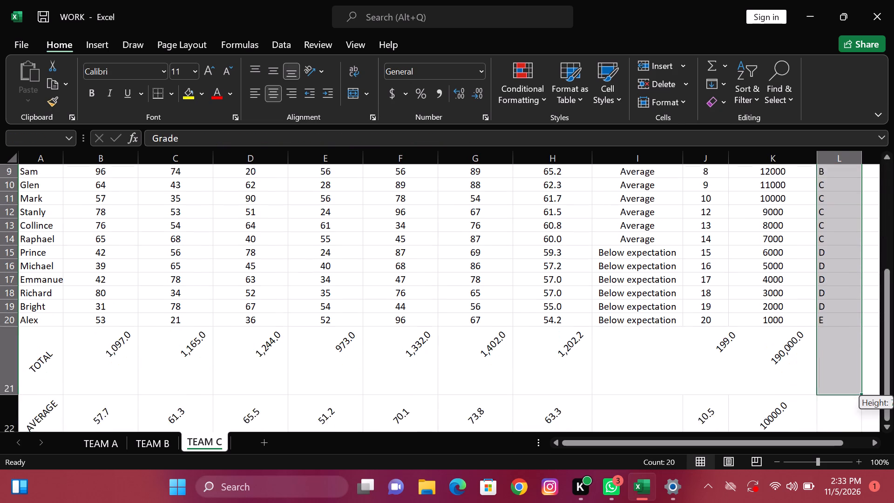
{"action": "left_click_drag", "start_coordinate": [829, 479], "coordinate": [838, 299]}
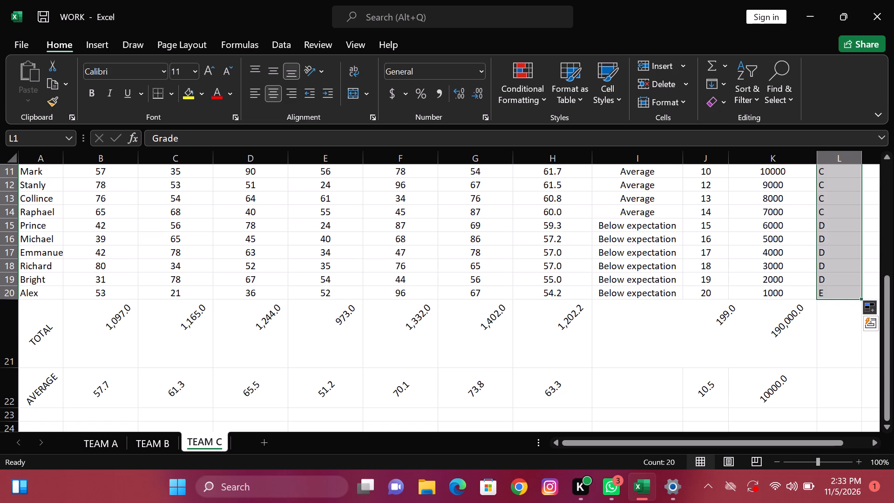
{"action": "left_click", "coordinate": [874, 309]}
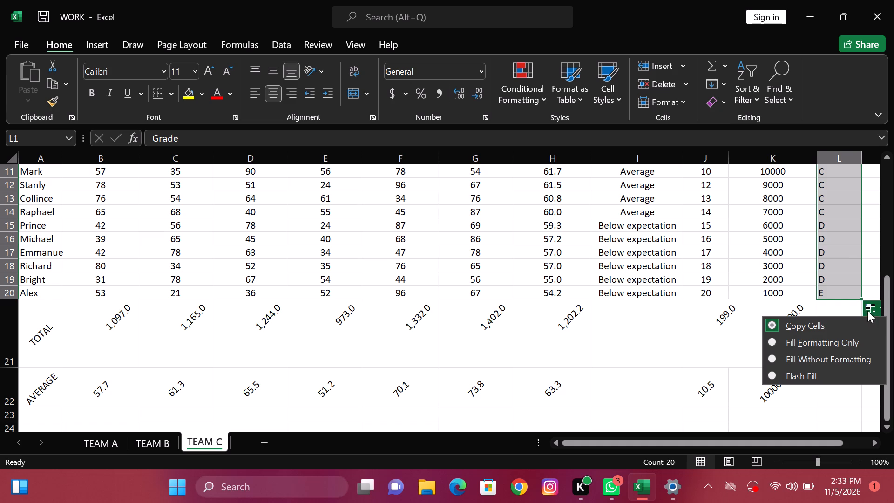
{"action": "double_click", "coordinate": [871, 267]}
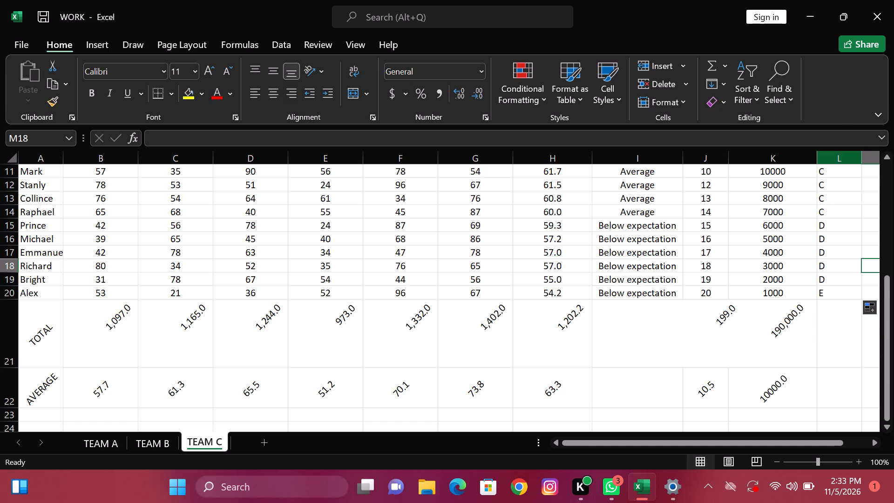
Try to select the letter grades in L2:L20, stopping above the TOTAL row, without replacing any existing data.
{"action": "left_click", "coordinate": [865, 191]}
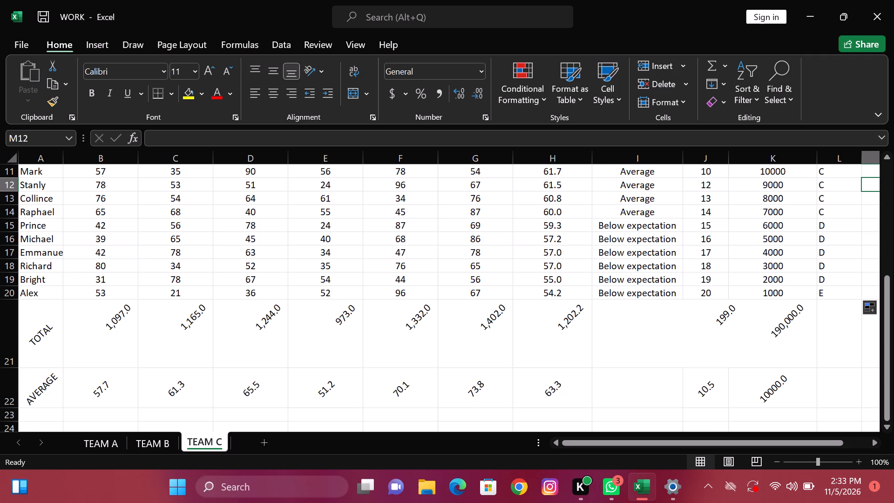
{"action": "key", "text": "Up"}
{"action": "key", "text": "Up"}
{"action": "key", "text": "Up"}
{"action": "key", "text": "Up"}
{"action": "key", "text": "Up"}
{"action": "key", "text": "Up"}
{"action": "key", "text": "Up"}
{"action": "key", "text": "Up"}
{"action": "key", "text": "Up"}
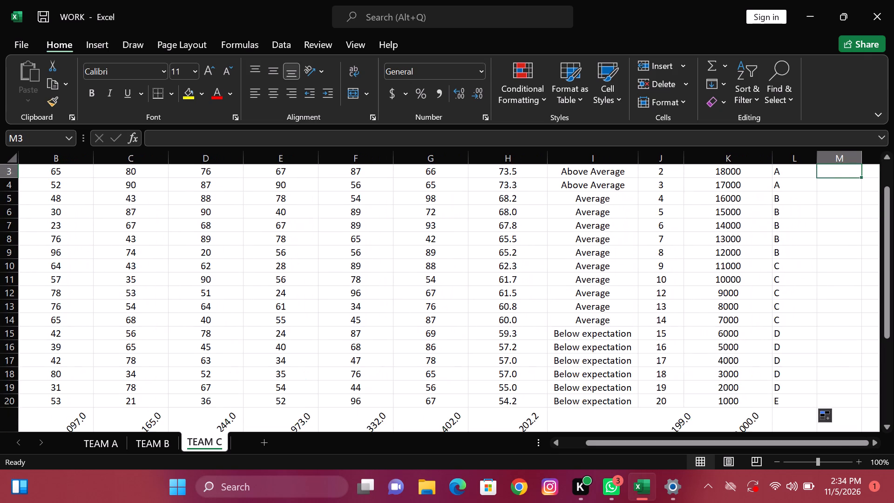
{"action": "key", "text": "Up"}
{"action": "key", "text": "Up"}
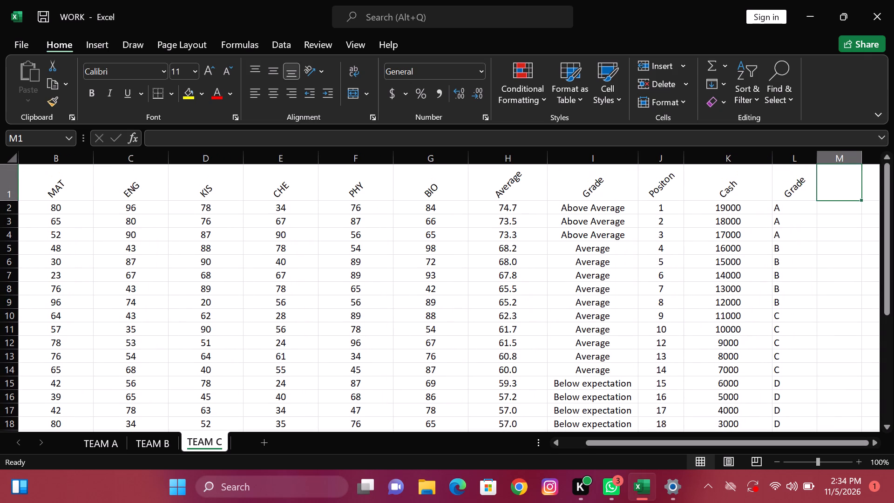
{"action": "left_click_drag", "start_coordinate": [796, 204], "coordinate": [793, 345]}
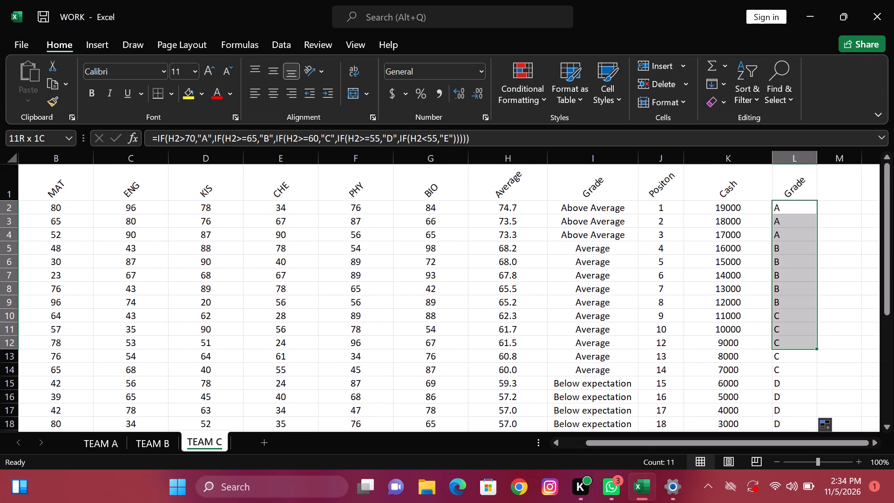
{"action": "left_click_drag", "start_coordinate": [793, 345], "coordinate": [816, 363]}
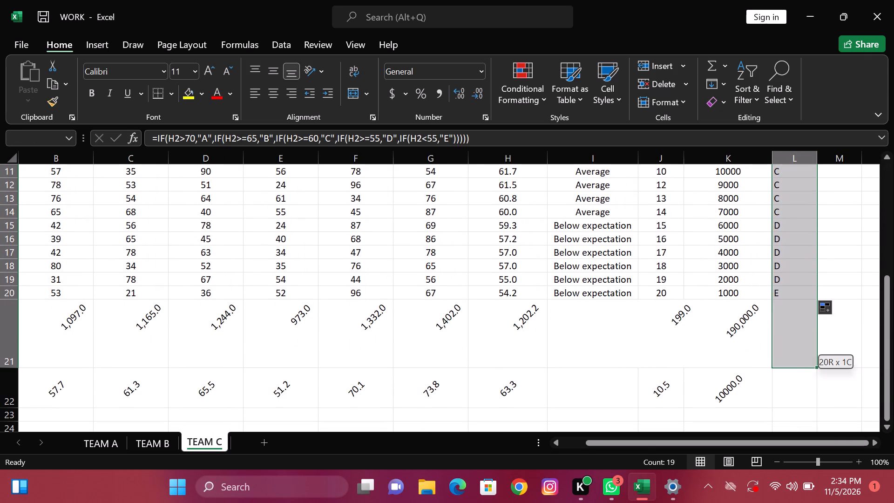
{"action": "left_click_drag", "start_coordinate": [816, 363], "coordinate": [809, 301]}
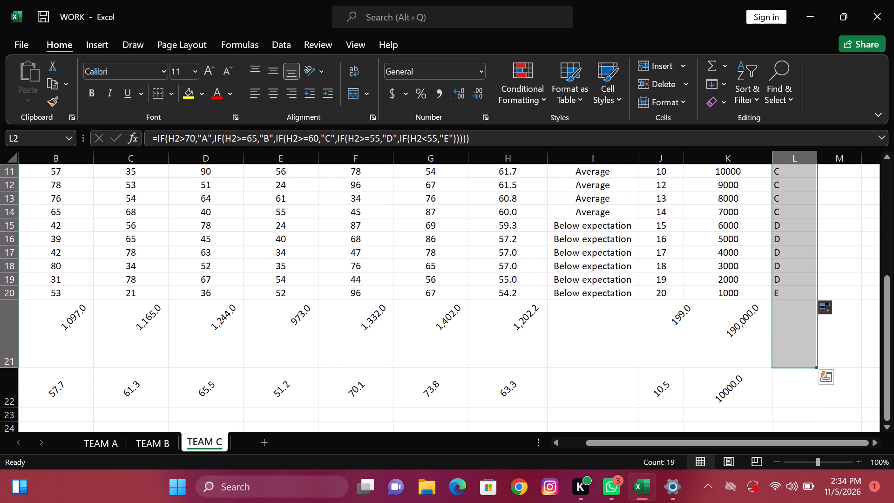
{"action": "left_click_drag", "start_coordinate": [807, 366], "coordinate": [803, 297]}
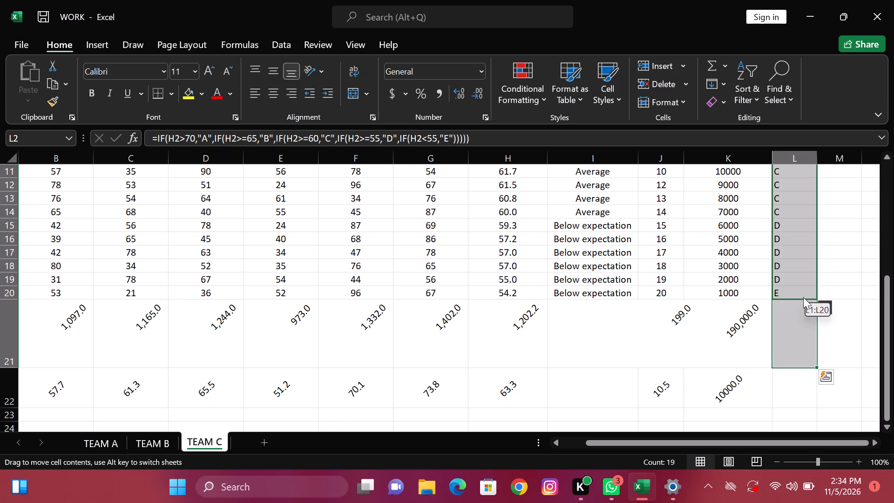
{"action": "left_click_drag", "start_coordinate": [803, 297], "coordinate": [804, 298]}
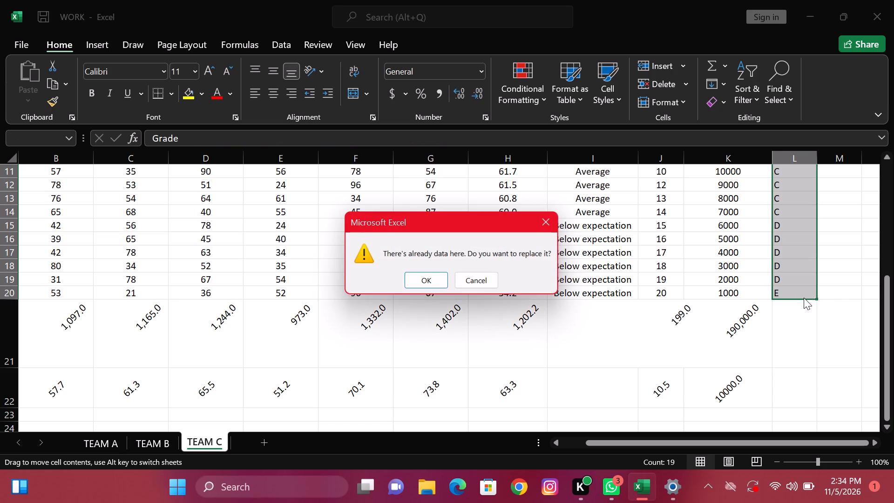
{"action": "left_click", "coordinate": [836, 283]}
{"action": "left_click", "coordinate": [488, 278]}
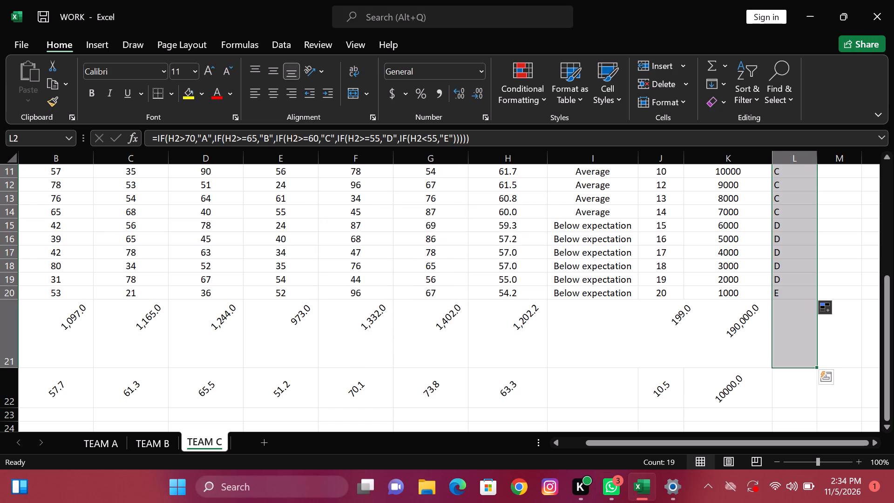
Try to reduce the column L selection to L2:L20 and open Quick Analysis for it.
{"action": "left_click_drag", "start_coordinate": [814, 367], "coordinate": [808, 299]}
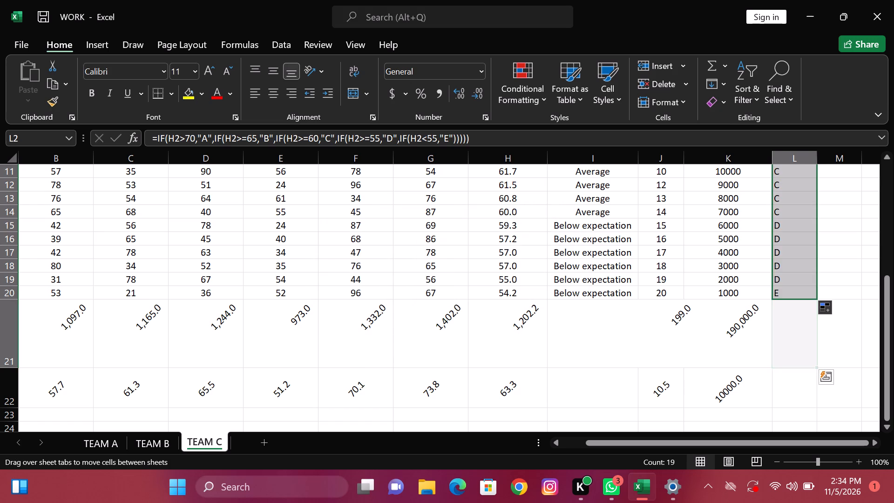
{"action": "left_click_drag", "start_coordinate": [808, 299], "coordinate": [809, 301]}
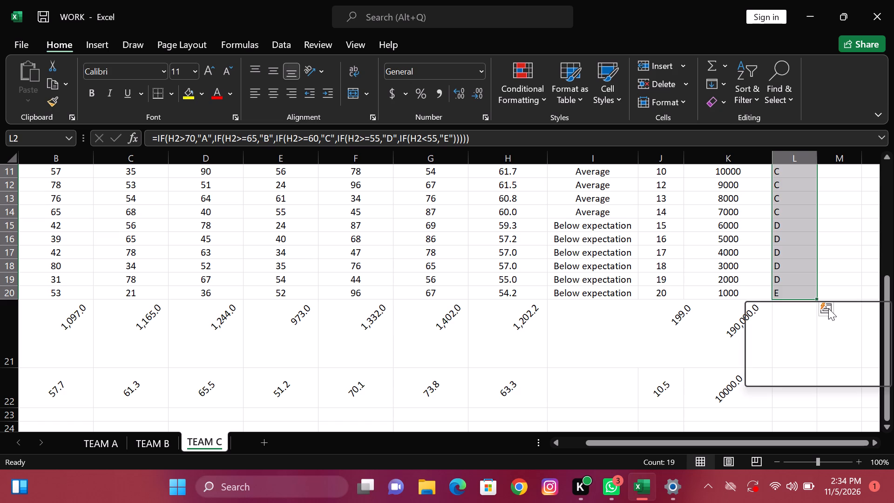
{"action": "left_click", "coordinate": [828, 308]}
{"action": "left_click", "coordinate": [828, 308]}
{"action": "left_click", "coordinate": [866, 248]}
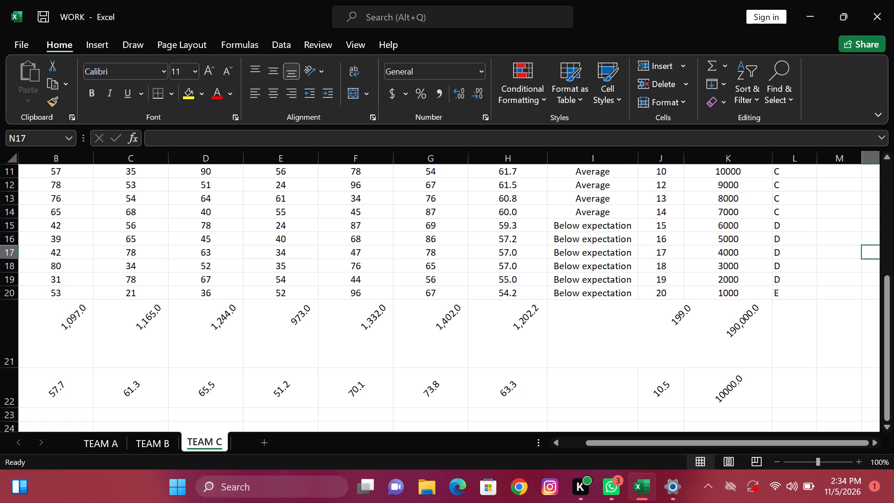
Refill the grade formula from L2 down through L20, stopping above the TOTAL row.
{"action": "left_click", "coordinate": [834, 211]}
{"action": "key", "text": "Up"}
{"action": "key", "text": "Up"}
{"action": "key", "text": "Up"}
{"action": "key", "text": "Up"}
{"action": "key", "text": "Up"}
{"action": "key", "text": "Up"}
{"action": "key", "text": "Up"}
{"action": "key", "text": "Up"}
{"action": "key", "text": "Up"}
{"action": "key", "text": "Up"}
{"action": "key", "text": "Up"}
{"action": "key", "text": "Up"}
{"action": "key", "text": "Up"}
{"action": "key", "text": "Up"}
{"action": "key", "text": "Up"}
{"action": "key", "text": "Up"}
{"action": "key", "text": "Up"}
{"action": "key", "text": "Up"}
{"action": "key", "text": "Up"}
{"action": "key", "text": "Up"}
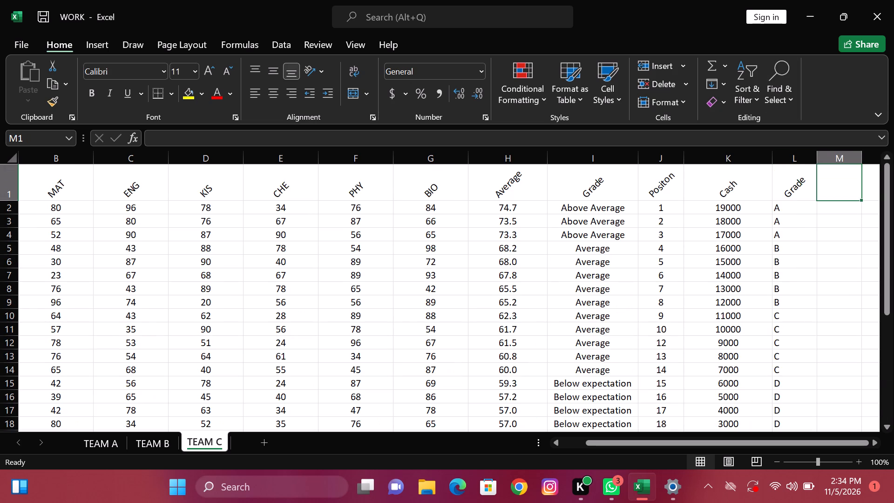
{"action": "left_click", "coordinate": [793, 207]}
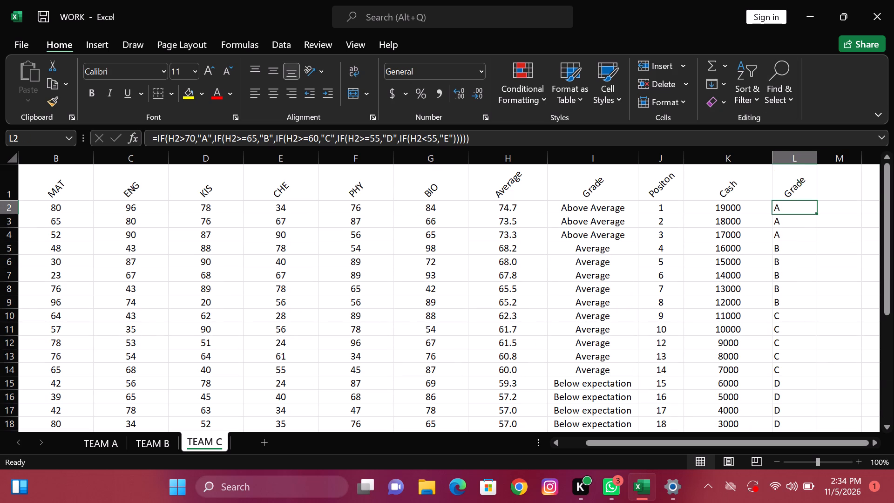
{"action": "left_click_drag", "start_coordinate": [815, 211], "coordinate": [788, 409]}
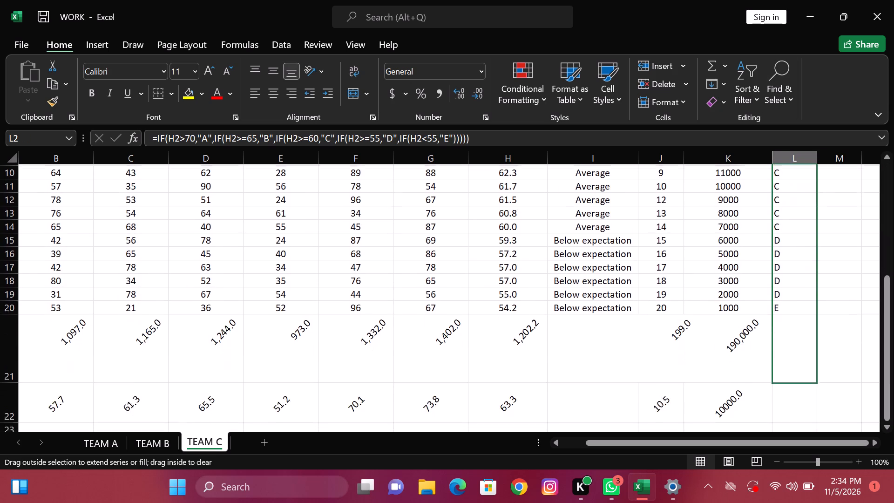
{"action": "left_click_drag", "start_coordinate": [788, 409], "coordinate": [795, 306]}
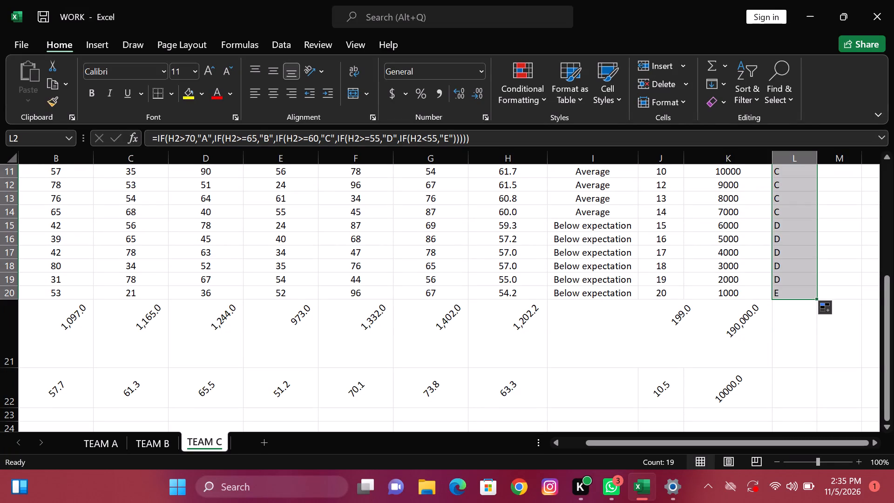
Browse the Quick Analysis suggestions for L2:L20 and insert the PivotTable with Sum of KIS, Sum of CHE and Sum of PHY by Grade2 (+).
{"action": "key", "text": "ctrl+q"}
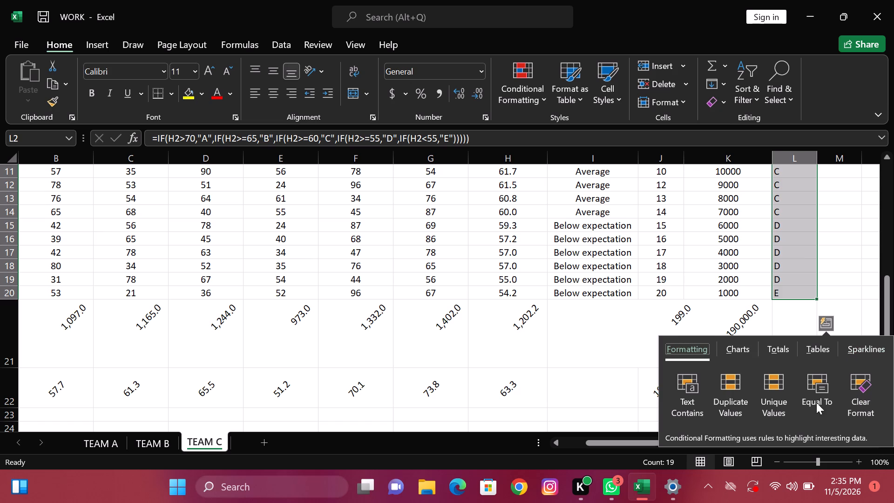
{"action": "left_click", "coordinate": [733, 344]}
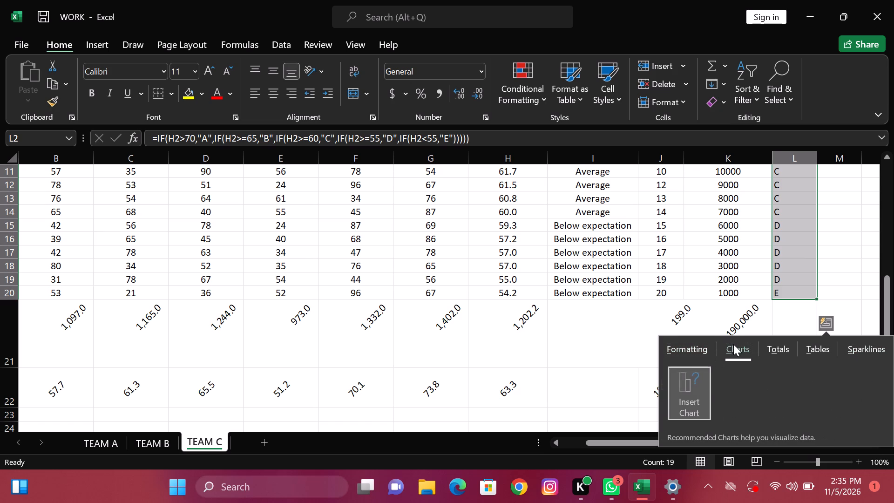
{"action": "left_click", "coordinate": [697, 353]}
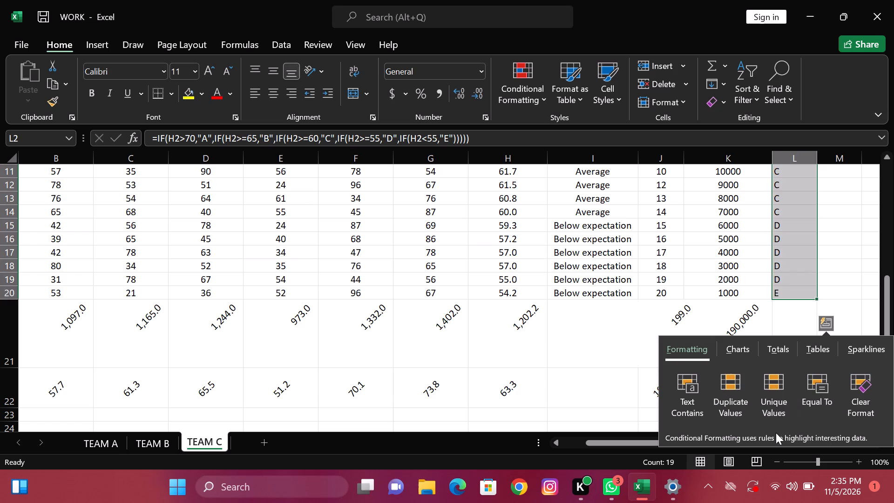
{"action": "left_click", "coordinate": [776, 345]}
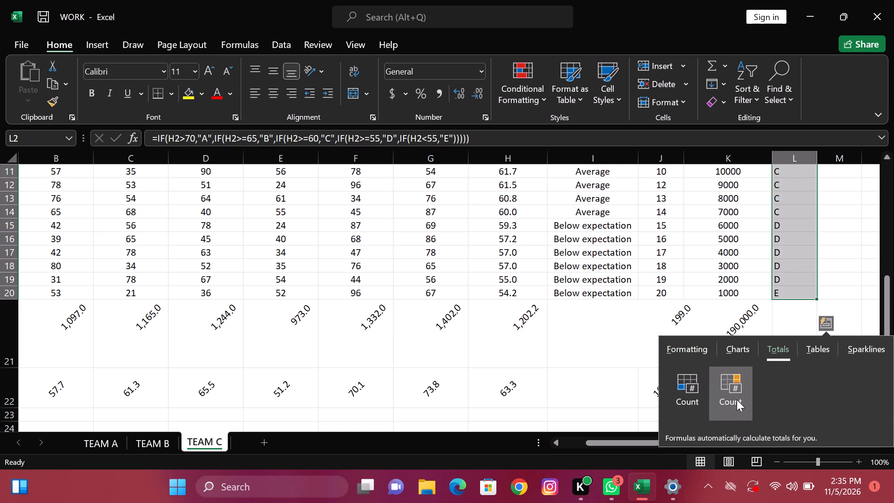
{"action": "left_click", "coordinate": [822, 342]}
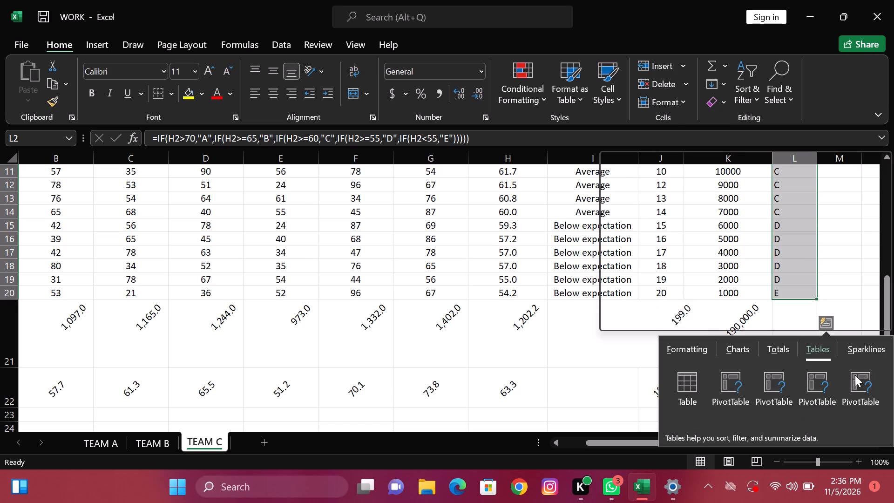
{"action": "left_click", "coordinate": [865, 352]}
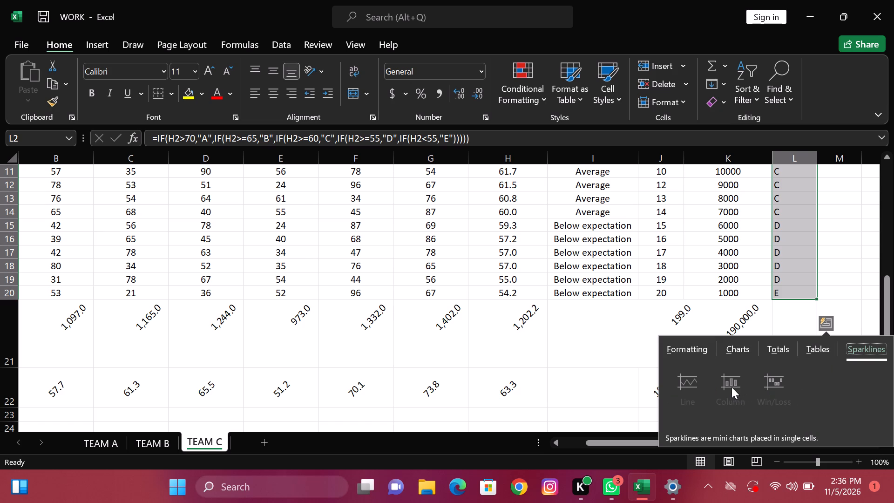
{"action": "left_click", "coordinate": [818, 355]}
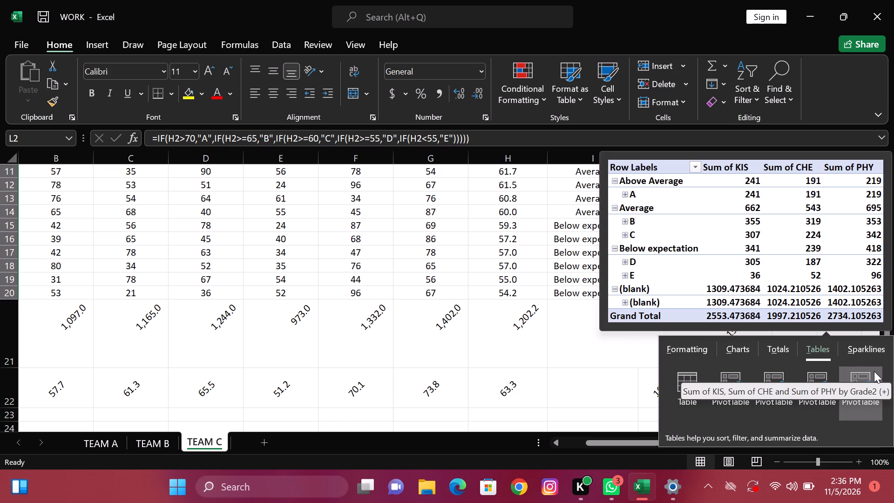
{"action": "left_click", "coordinate": [885, 393]}
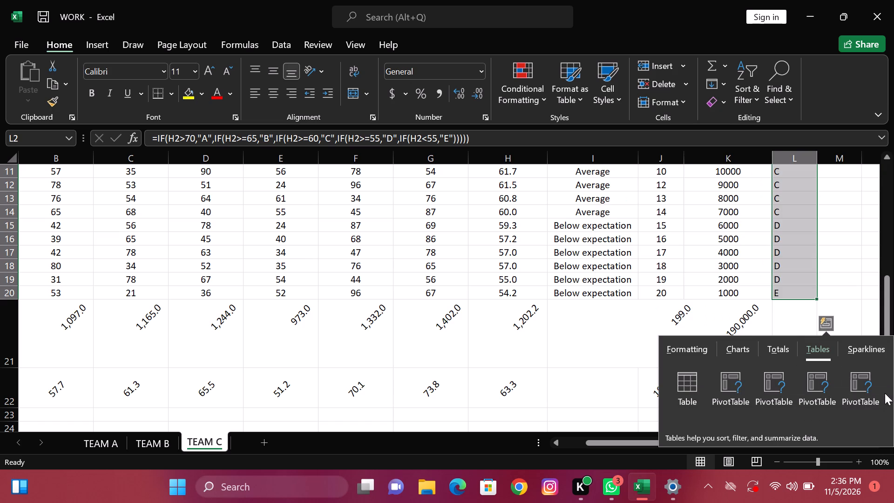
{"action": "left_click", "coordinate": [854, 393]}
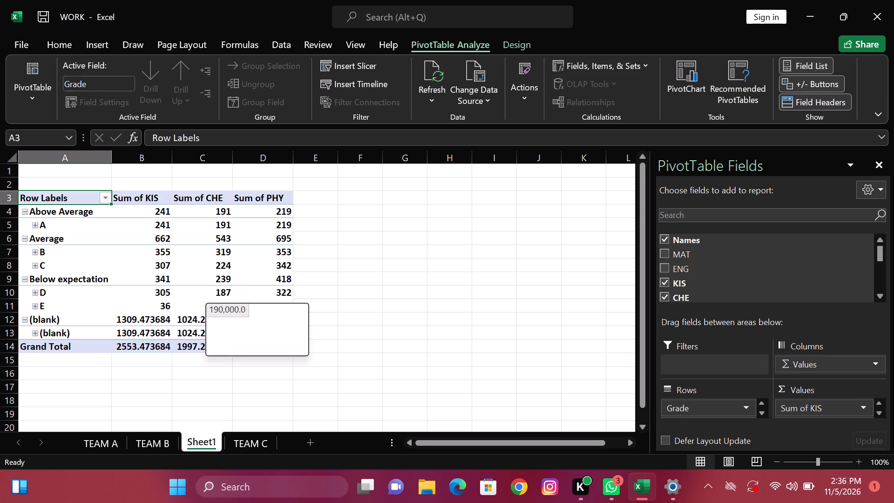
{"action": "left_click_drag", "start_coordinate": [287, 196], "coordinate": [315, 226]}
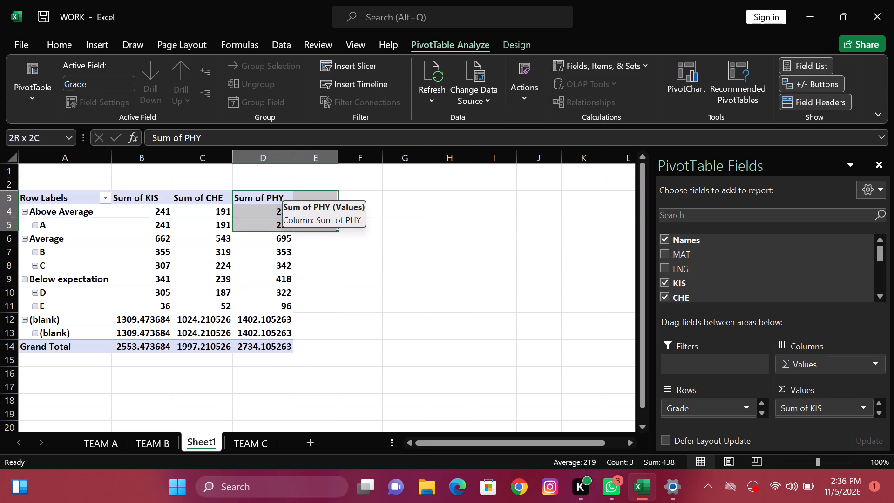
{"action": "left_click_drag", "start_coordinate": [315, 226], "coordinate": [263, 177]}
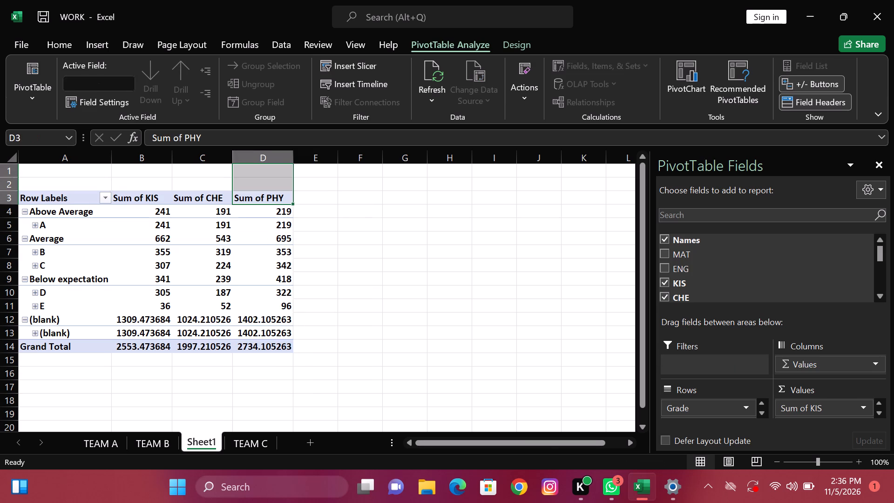
Review the TEAM C sheet against the PivotTable on Sheet1, and examine the Row Labels filter options for Grade, keeping every item selected.
{"action": "left_click", "coordinate": [263, 177]}
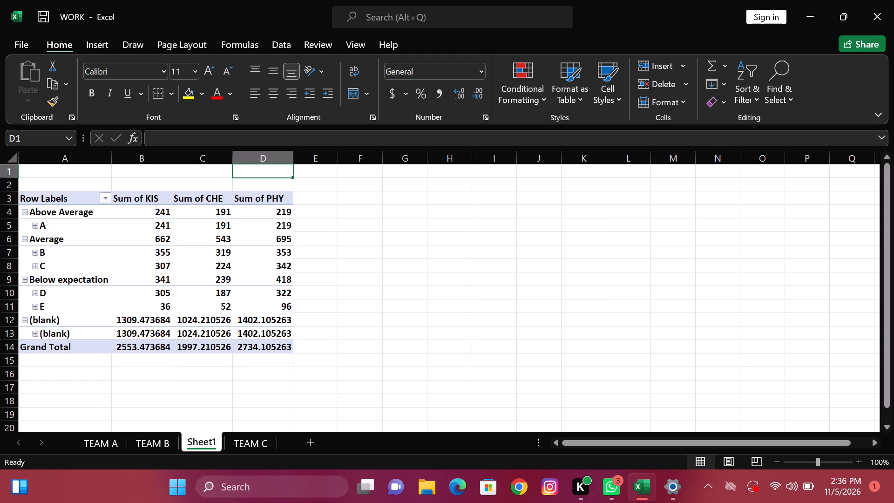
{"action": "left_click", "coordinate": [234, 433]}
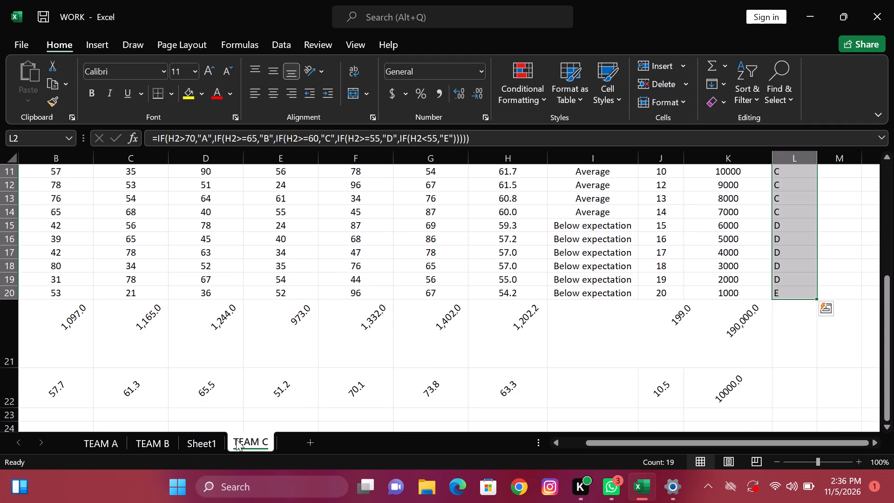
{"action": "left_click", "coordinate": [236, 439]}
{"action": "left_click", "coordinate": [236, 439]}
{"action": "double_click", "coordinate": [236, 439]}
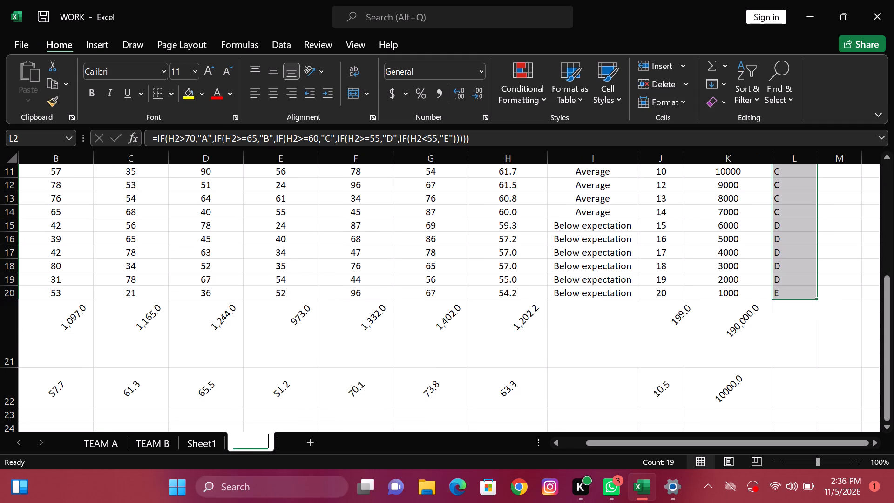
{"action": "left_click", "coordinate": [193, 442]}
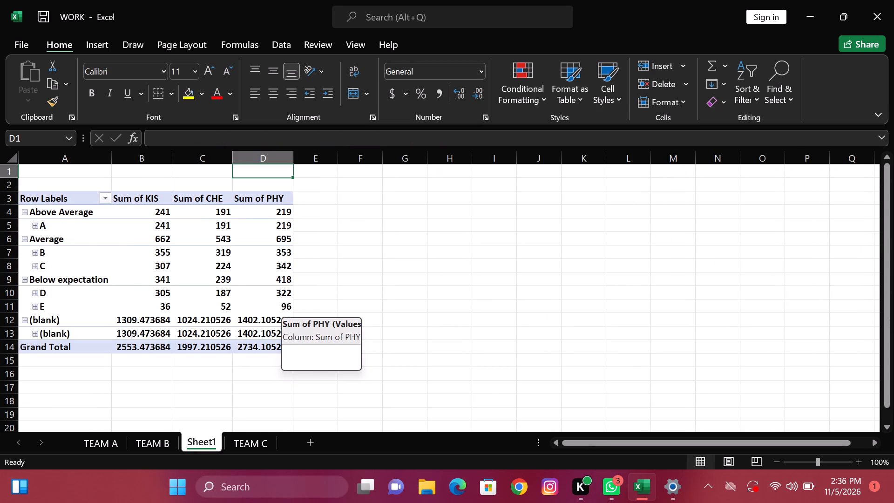
{"action": "left_click", "coordinate": [106, 199]}
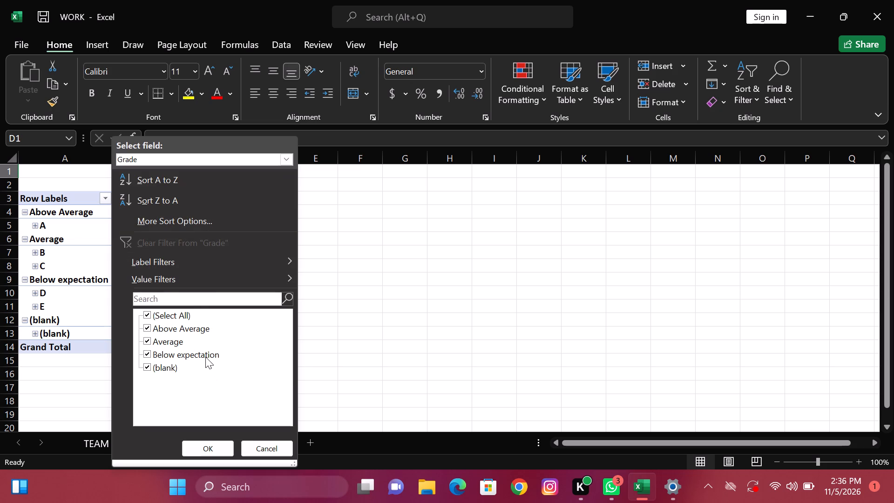
{"action": "left_click", "coordinate": [191, 351]}
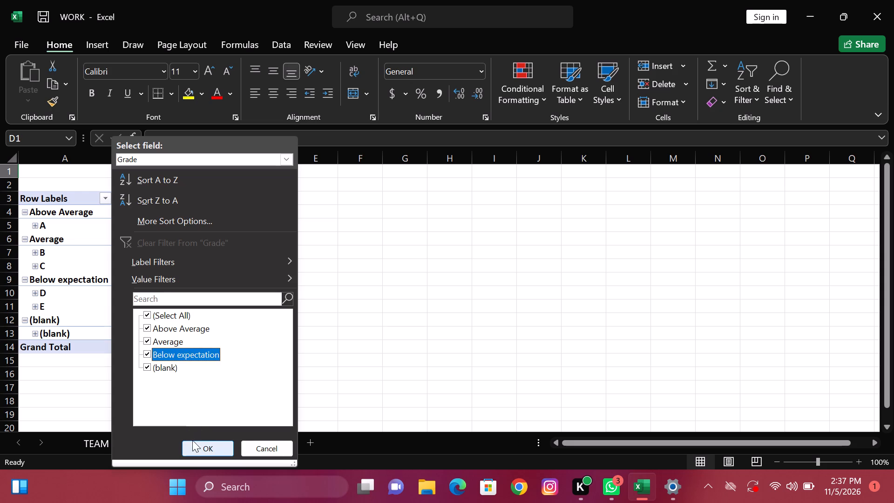
{"action": "left_click", "coordinate": [201, 450]}
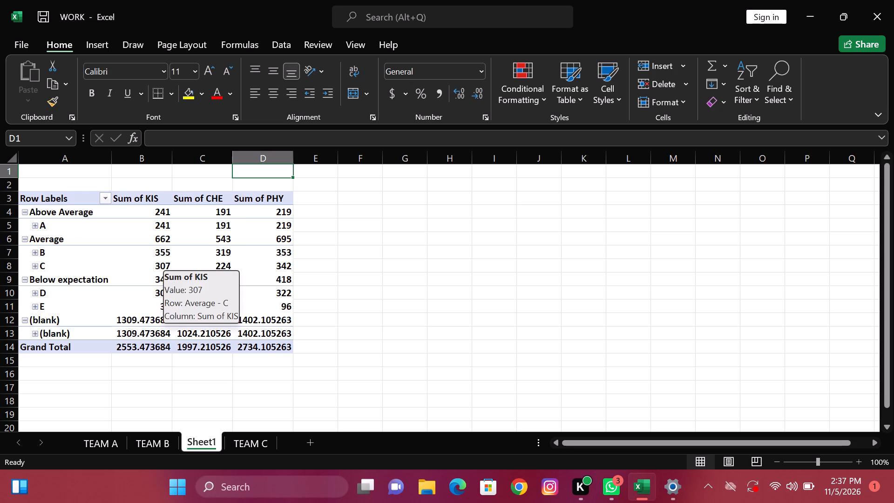
{"action": "left_click", "coordinate": [169, 268]}
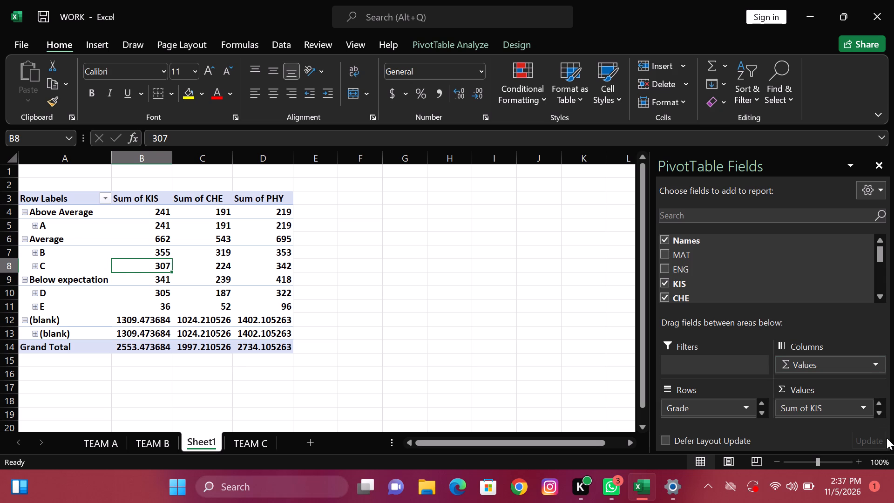
{"action": "left_click", "coordinate": [543, 317]}
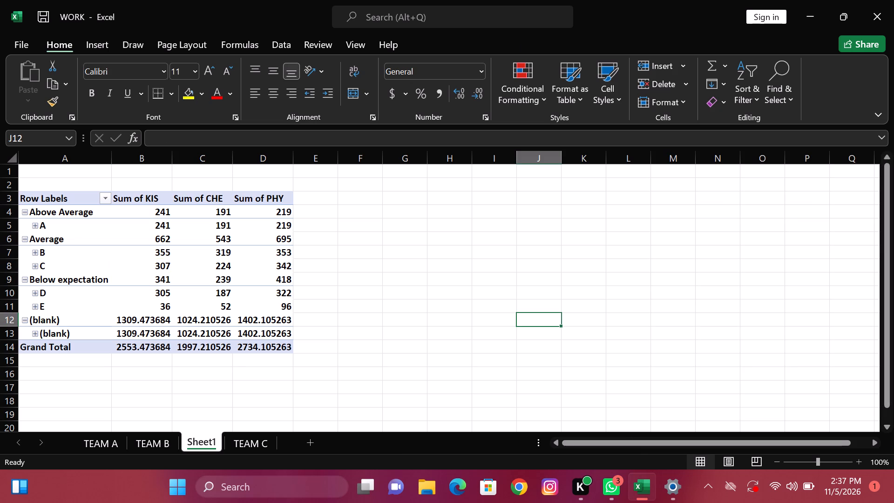
{"action": "left_click", "coordinate": [163, 209]}
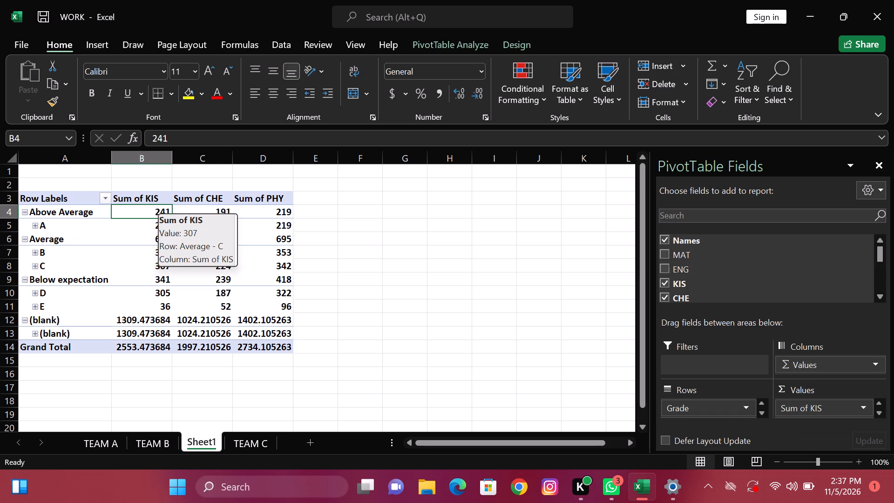
{"action": "left_click", "coordinate": [349, 221]}
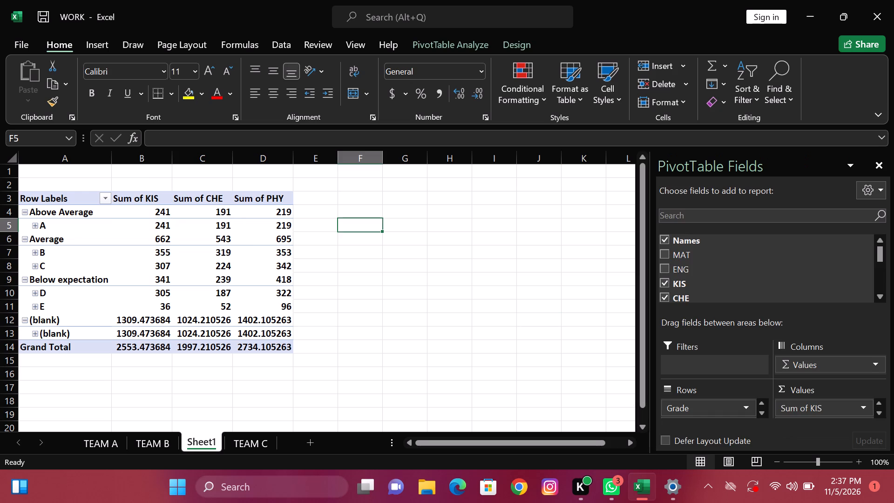
Format the (blank) and Grand Total values in B12:D14 of the PivotTable to three decimal places.
{"action": "left_click", "coordinate": [262, 351]}
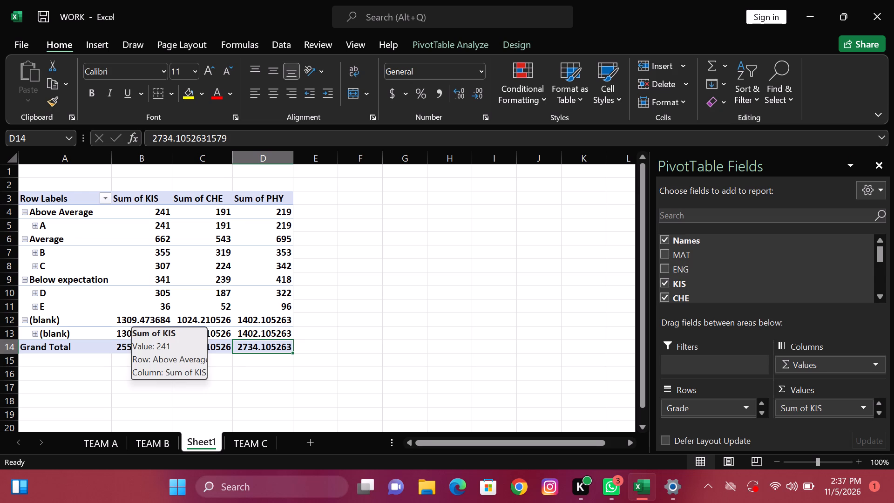
{"action": "left_click_drag", "start_coordinate": [136, 322], "coordinate": [285, 355]}
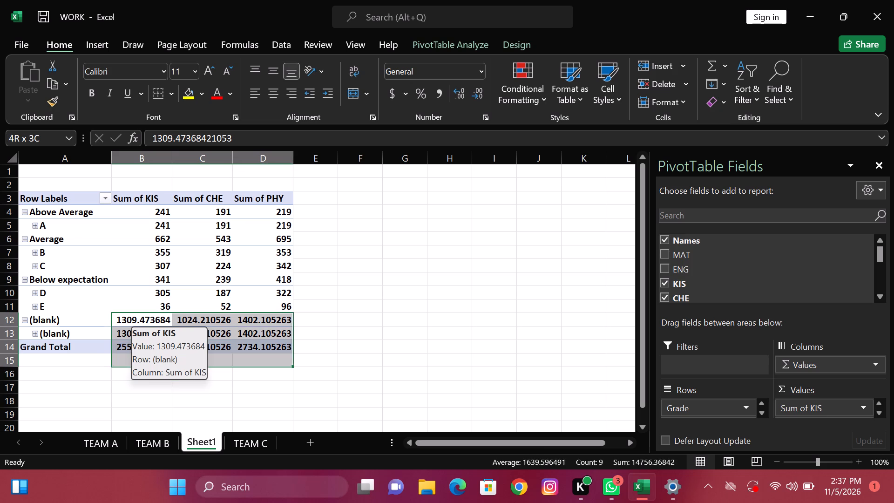
{"action": "left_click_drag", "start_coordinate": [285, 355], "coordinate": [284, 349]}
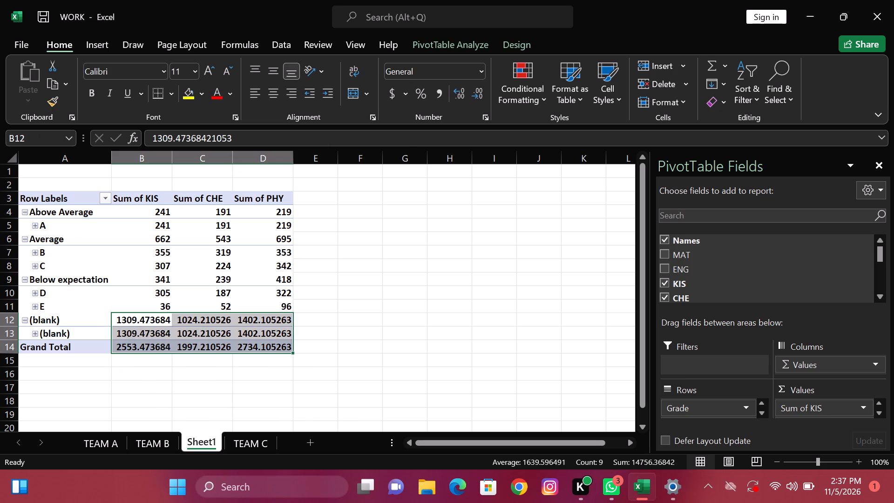
{"action": "left_click", "coordinate": [481, 99]}
{"action": "triple_click", "coordinate": [481, 99]}
{"action": "left_click", "coordinate": [481, 99]}
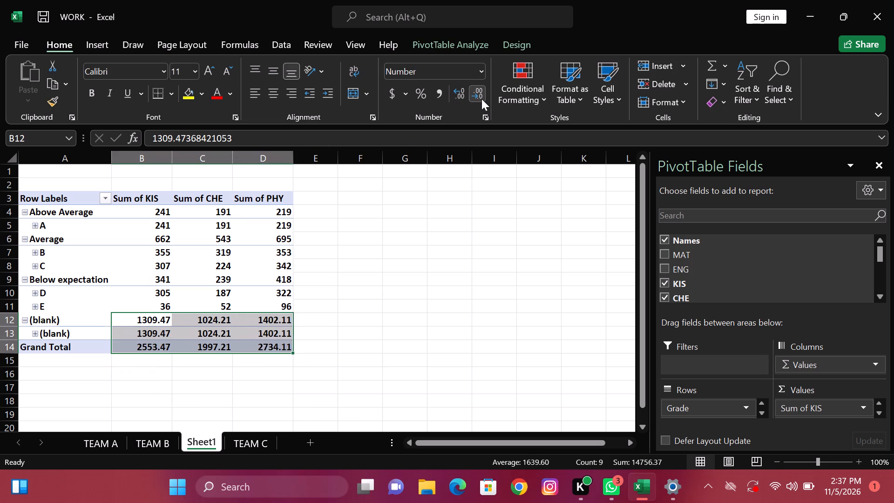
{"action": "left_click", "coordinate": [454, 95]}
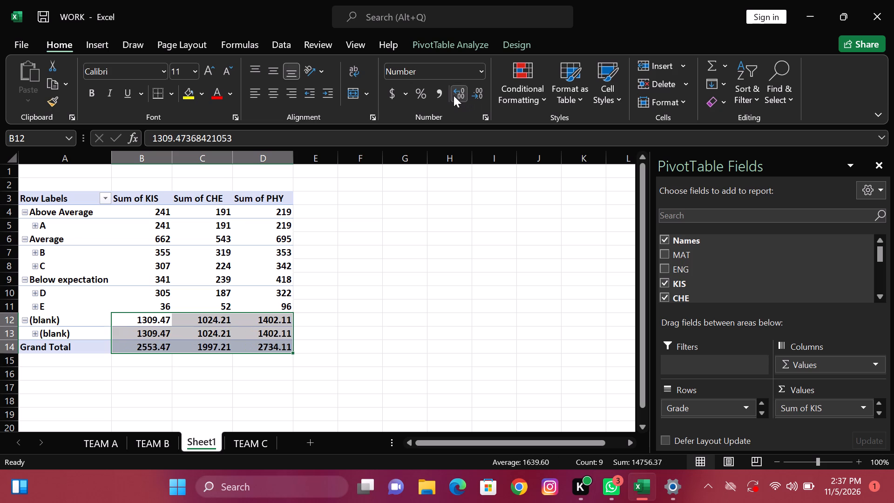
{"action": "left_click", "coordinate": [454, 95]}
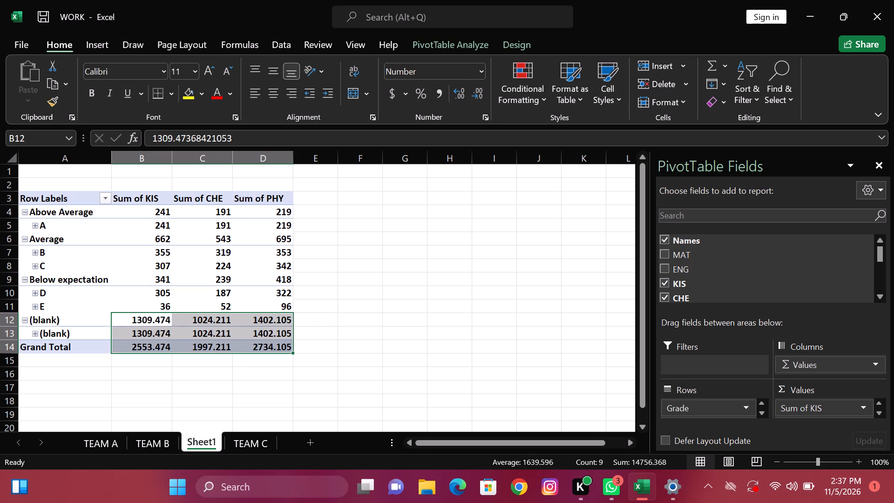
{"action": "left_click", "coordinate": [332, 249]}
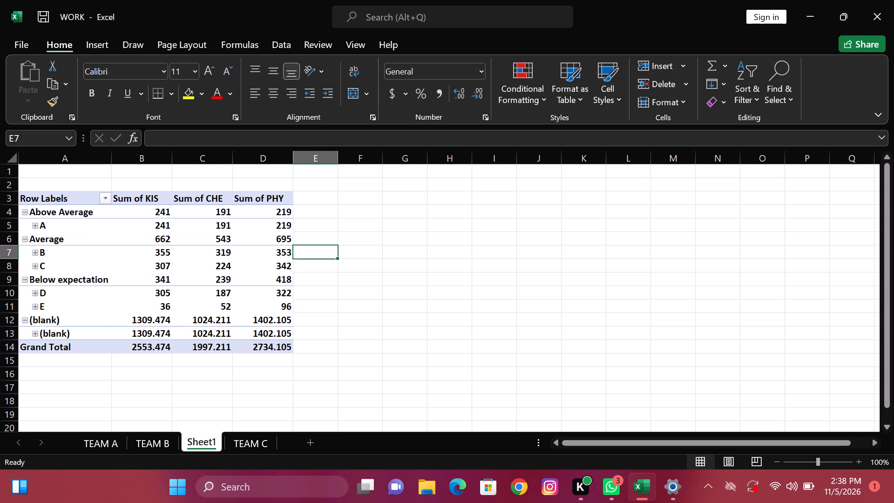
{"action": "left_click", "coordinate": [374, 269]}
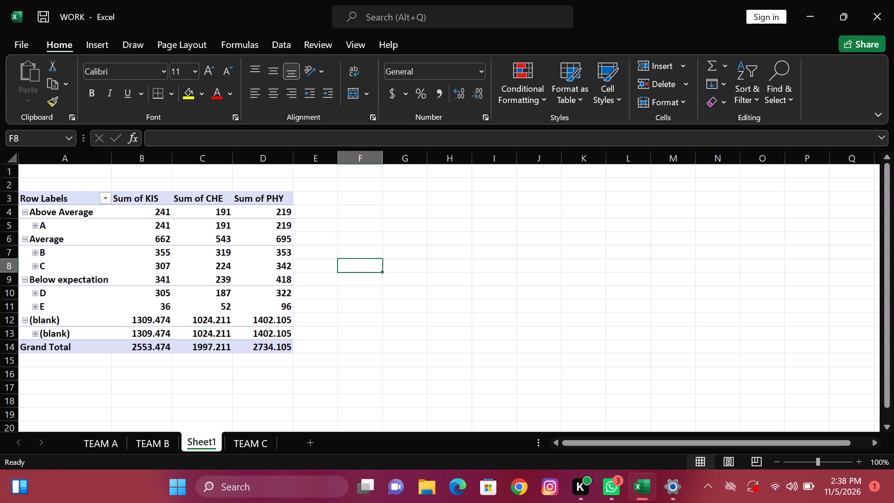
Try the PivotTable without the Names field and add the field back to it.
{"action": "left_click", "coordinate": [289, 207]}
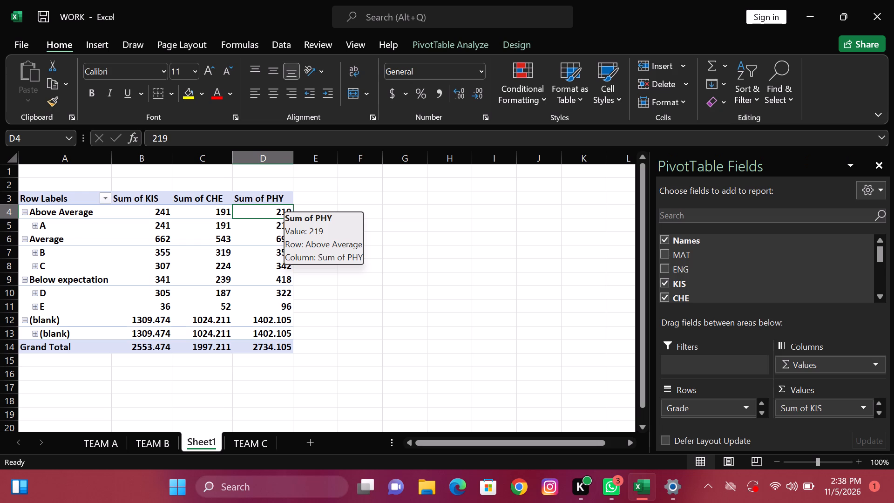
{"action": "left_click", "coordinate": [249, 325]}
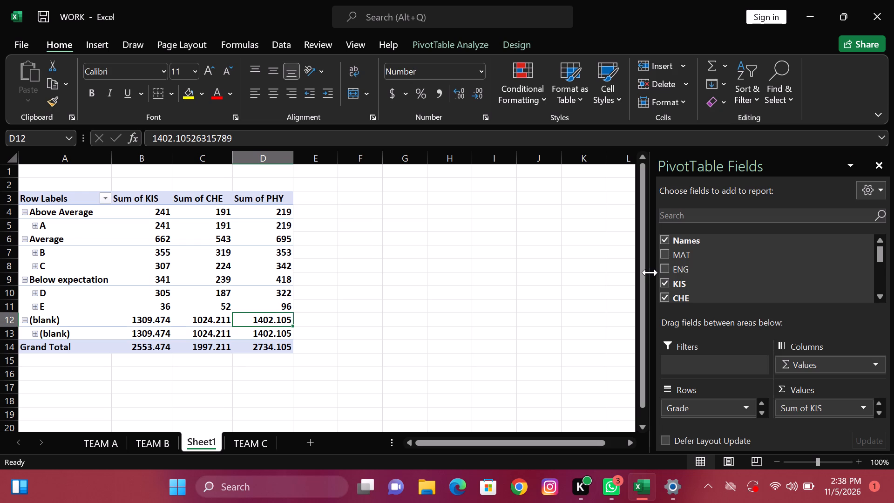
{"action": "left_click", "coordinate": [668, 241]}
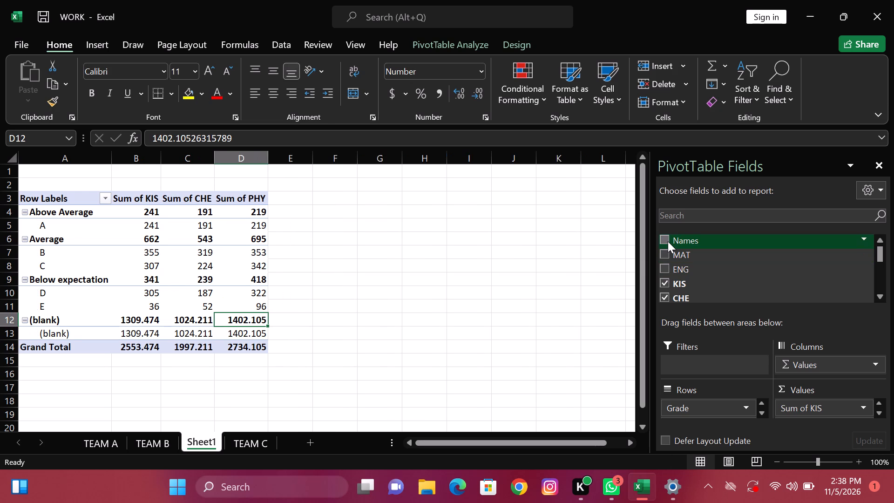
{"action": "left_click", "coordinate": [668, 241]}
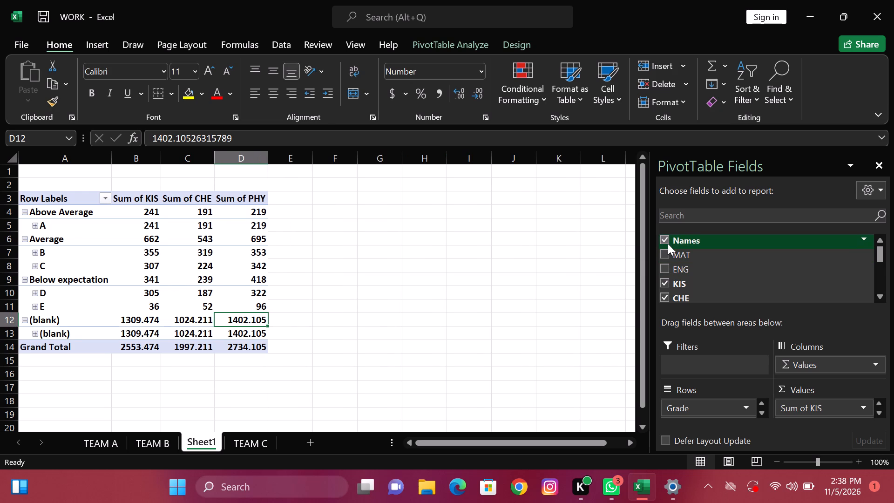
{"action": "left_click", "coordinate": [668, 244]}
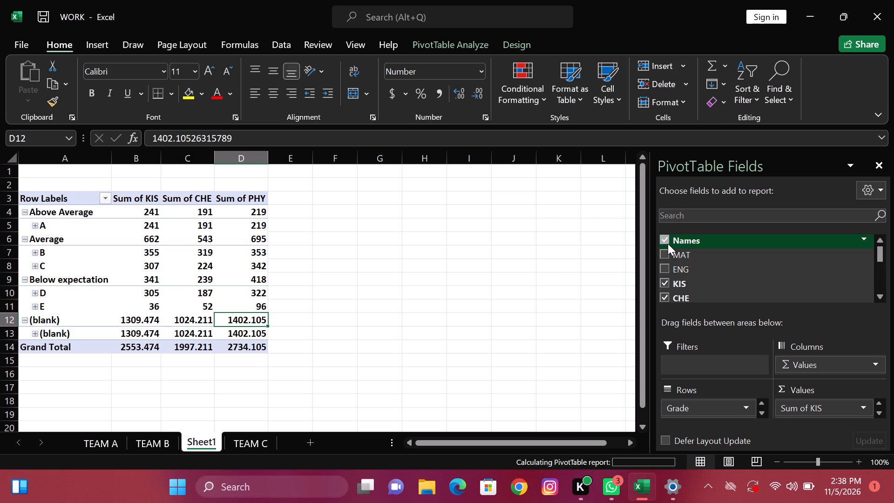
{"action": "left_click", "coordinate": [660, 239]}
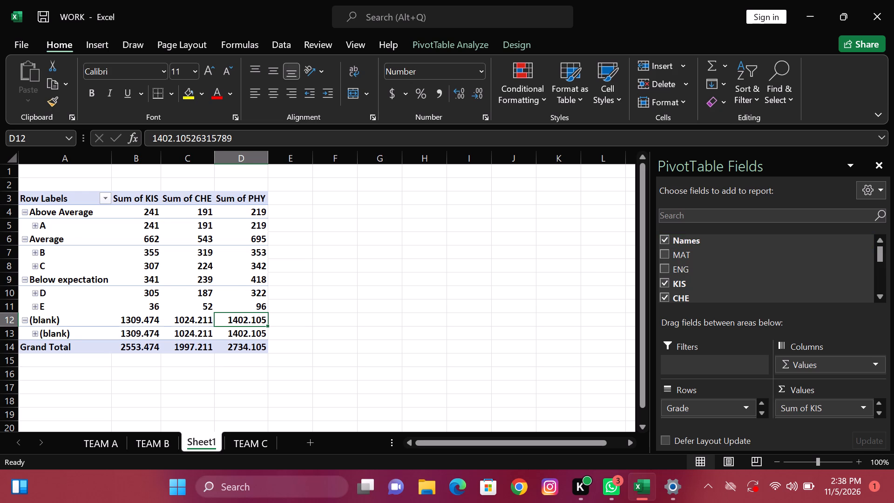
Expand grade A under Above Average and grades B and C under Average in the PivotTable to list their student names.
{"action": "left_click", "coordinate": [35, 224]}
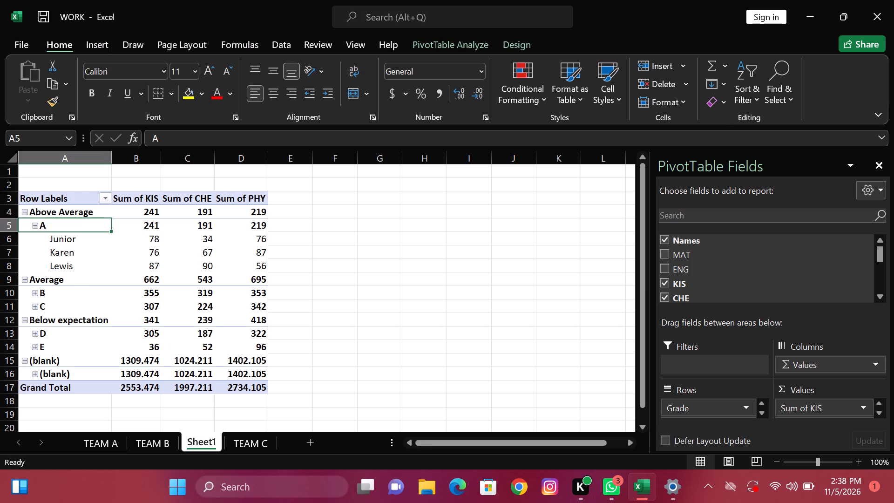
{"action": "left_click", "coordinate": [369, 249]}
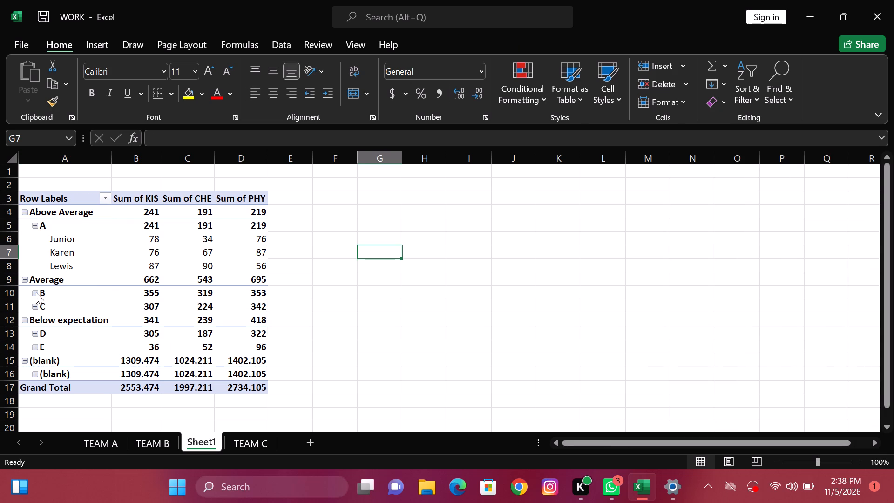
{"action": "left_click", "coordinate": [36, 292]}
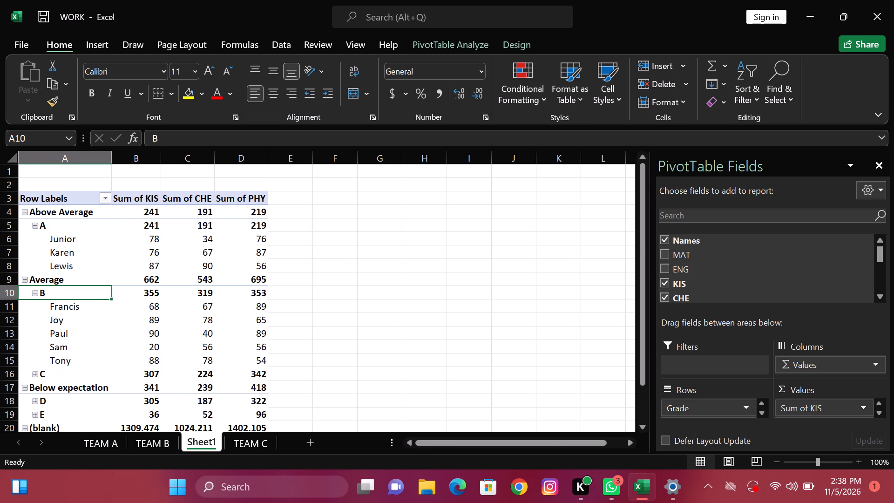
{"action": "left_click", "coordinate": [35, 376]}
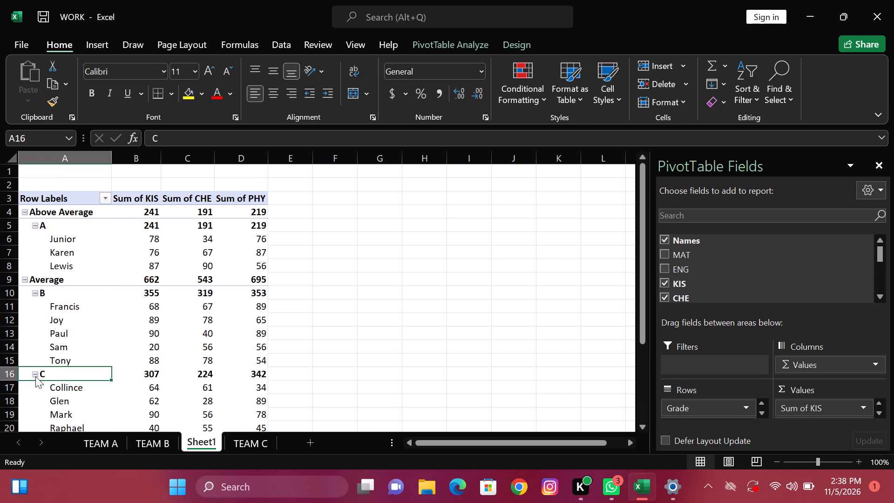
{"action": "left_click", "coordinate": [319, 311]}
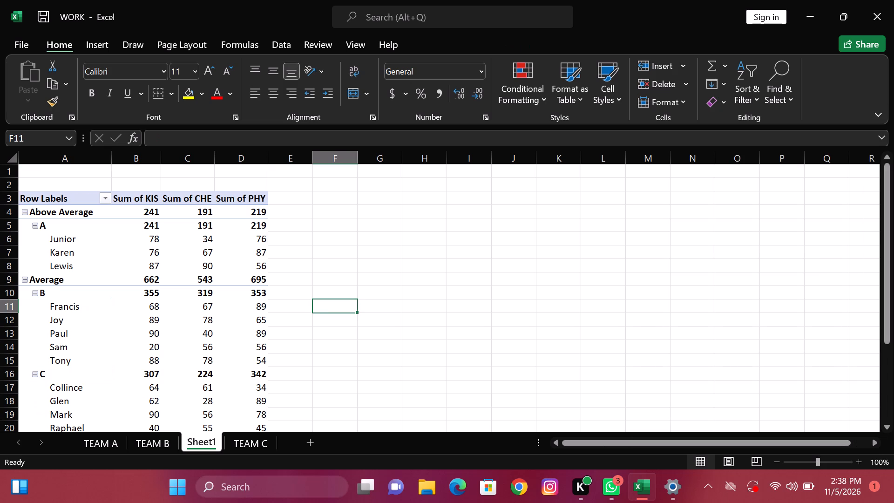
Expand grade D under Below expectation in the PivotTable to list its student names.
{"action": "key", "text": "Down"}
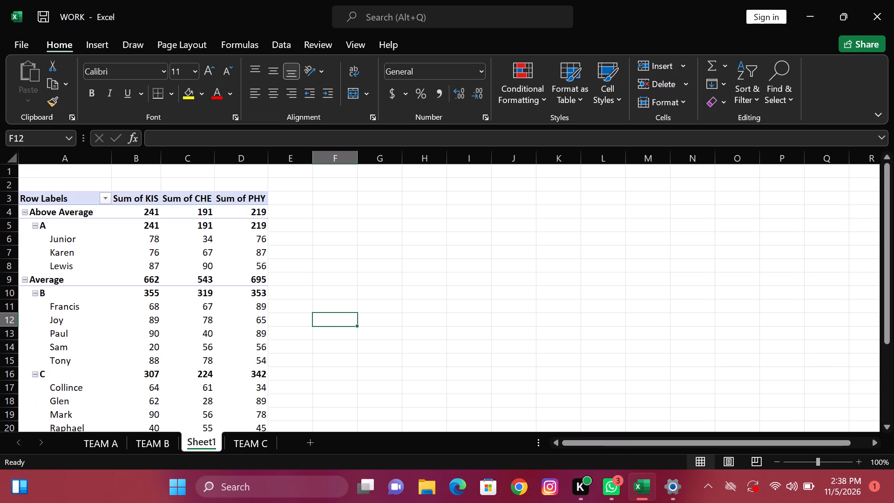
{"action": "key", "text": "Down"}
{"action": "key", "text": "Down"}
{"action": "key", "text": "Down"}
{"action": "key", "text": "Down"}
{"action": "key", "text": "Down"}
{"action": "key", "text": "Down"}
{"action": "key", "text": "Down"}
{"action": "key", "text": "Down"}
{"action": "key", "text": "Down"}
{"action": "key", "text": "Down"}
{"action": "key", "text": "Down"}
{"action": "key", "text": "Down"}
{"action": "key", "text": "Down"}
{"action": "key", "text": "Down"}
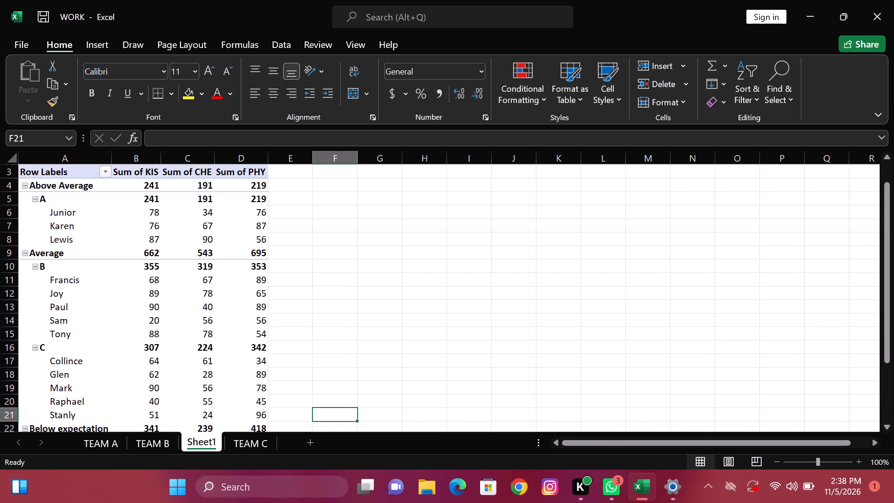
{"action": "key", "text": "Down"}
{"action": "key", "text": "Down"}
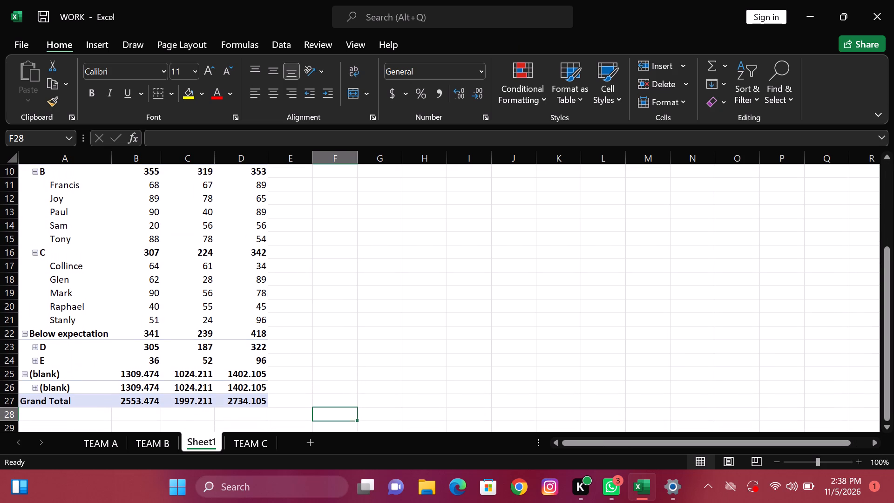
{"action": "key", "text": "Down"}
{"action": "key", "text": "Down"}
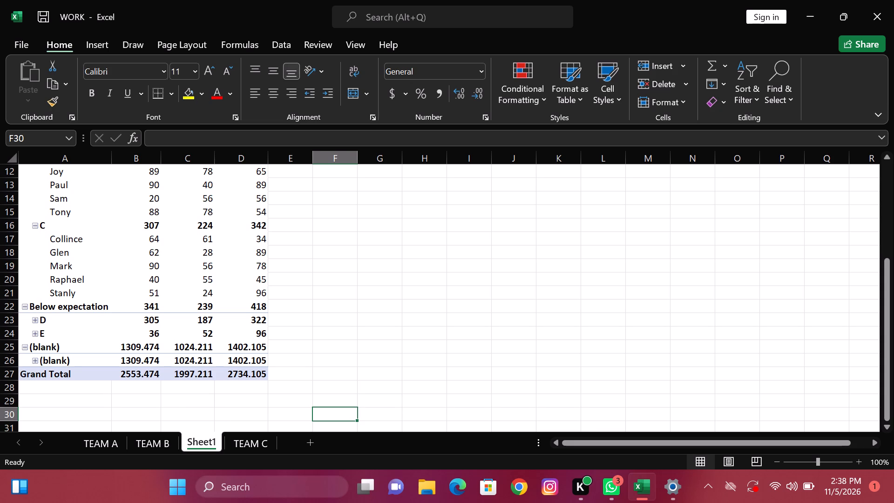
{"action": "left_click", "coordinate": [38, 321]}
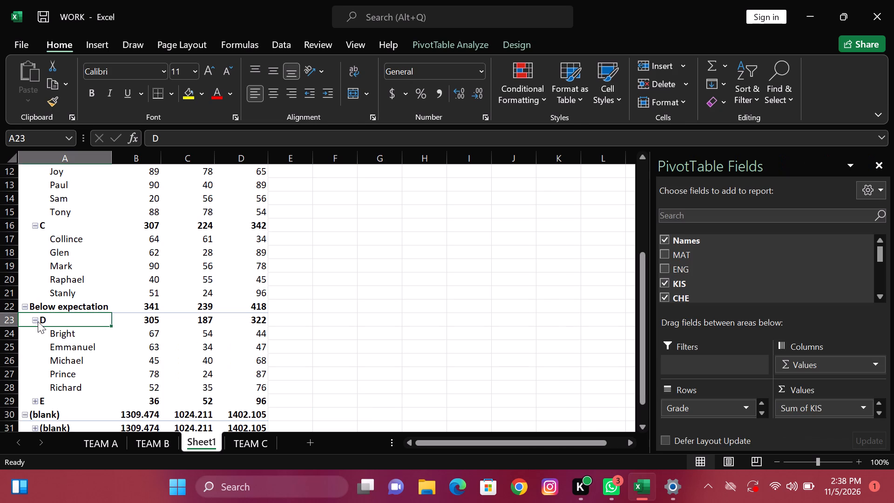
Expand grade E under Below expectation in the PivotTable to list its student names.
{"action": "left_click", "coordinate": [362, 319]}
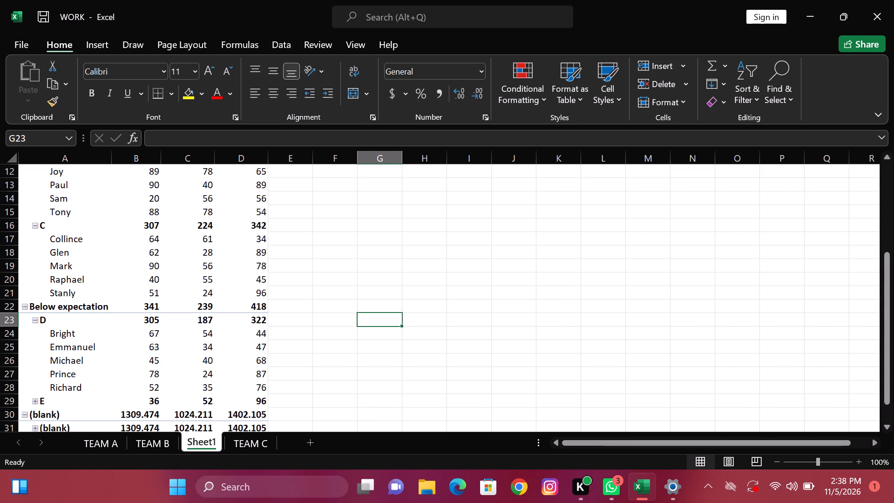
{"action": "key", "text": "Down"}
{"action": "key", "text": "Down"}
{"action": "key", "text": "Down"}
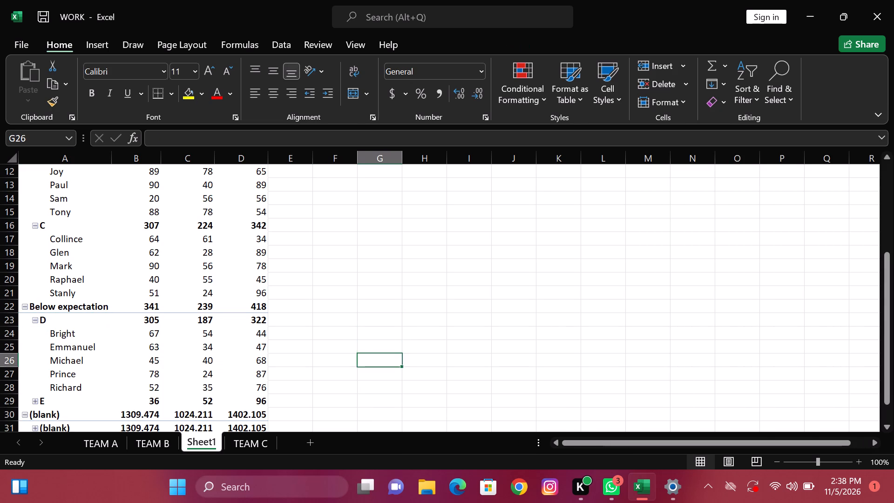
{"action": "key", "text": "Down"}
{"action": "key", "text": "Down"}
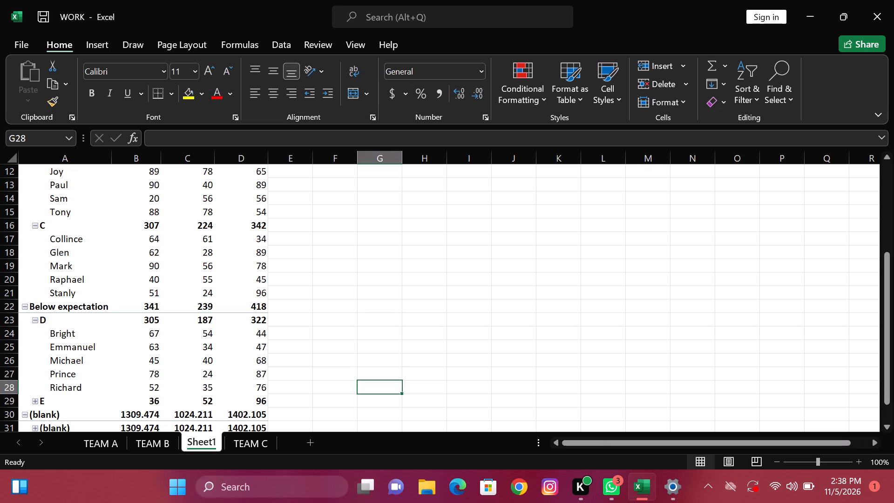
{"action": "left_click", "coordinate": [36, 403]}
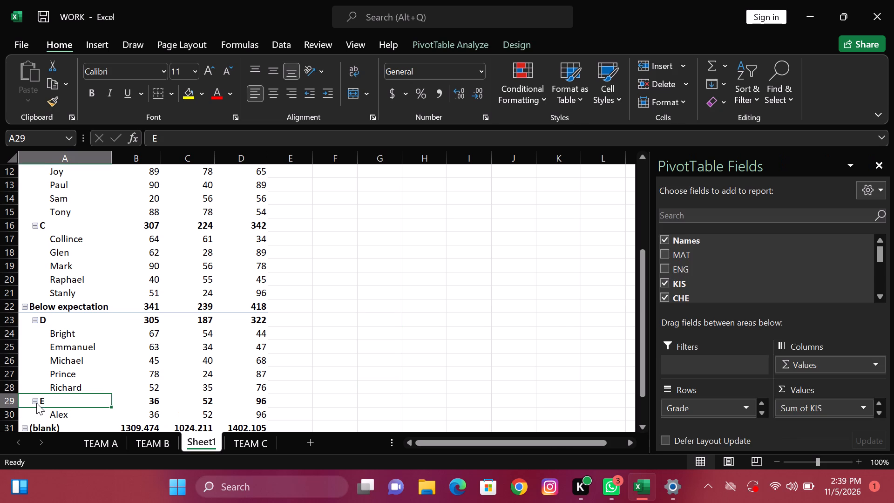
Look through the whole expanded PivotTable, from its header row down to the Grand Total row and back.
{"action": "left_click", "coordinate": [300, 190]}
{"action": "key", "text": "Up"}
{"action": "key", "text": "Up"}
{"action": "key", "text": "Up"}
{"action": "key", "text": "Up"}
{"action": "key", "text": "Up"}
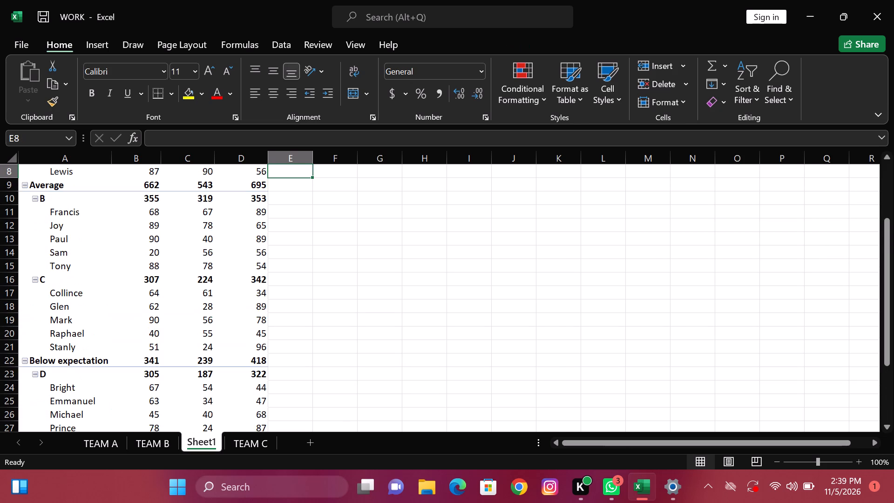
{"action": "key", "text": "Up"}
{"action": "key", "text": "Up"}
{"action": "key", "text": "Up"}
{"action": "key", "text": "Up"}
{"action": "key", "text": "Up"}
{"action": "key", "text": "Up"}
{"action": "key", "text": "Up"}
{"action": "key", "text": "Up"}
{"action": "key", "text": "Up"}
{"action": "key", "text": "Up"}
{"action": "key", "text": "Up"}
{"action": "key", "text": "Up"}
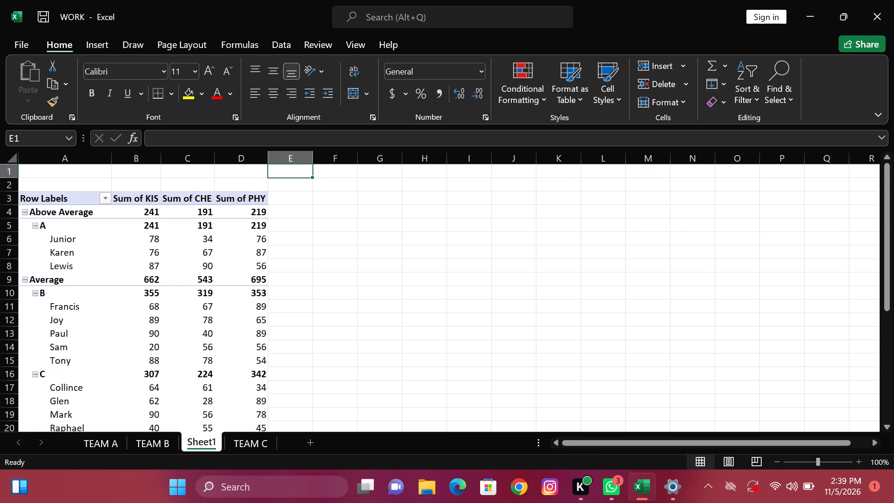
{"action": "key", "text": "Down"}
{"action": "key", "text": "Down"}
{"action": "key", "text": "Down"}
{"action": "key", "text": "Down"}
{"action": "key", "text": "Down"}
{"action": "key", "text": "Down"}
{"action": "key", "text": "Down"}
{"action": "key", "text": "Down"}
{"action": "key", "text": "Down"}
{"action": "key", "text": "Down"}
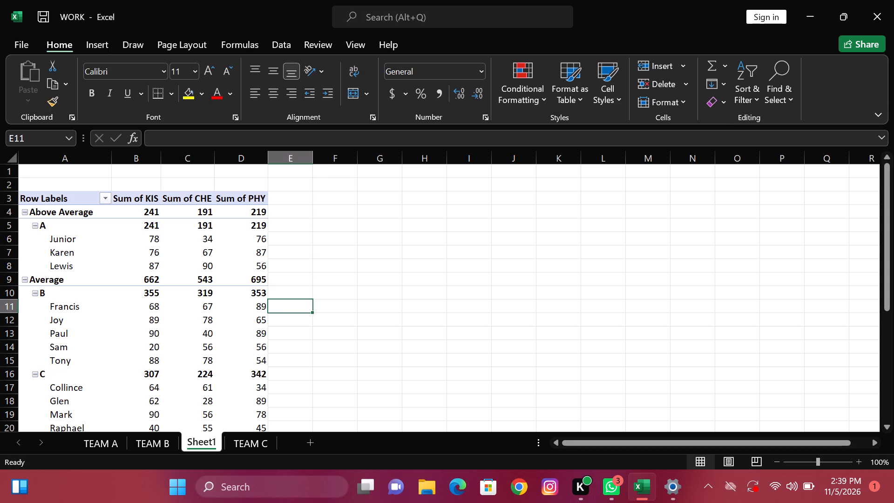
{"action": "key", "text": "Down"}
{"action": "key", "text": "Down"}
{"action": "key", "text": "Down"}
{"action": "key", "text": "Down"}
{"action": "key", "text": "Down"}
{"action": "key", "text": "Down"}
{"action": "key", "text": "Down"}
{"action": "key", "text": "Down"}
{"action": "key", "text": "Down"}
{"action": "key", "text": "Down"}
{"action": "key", "text": "Down"}
{"action": "key", "text": "Down"}
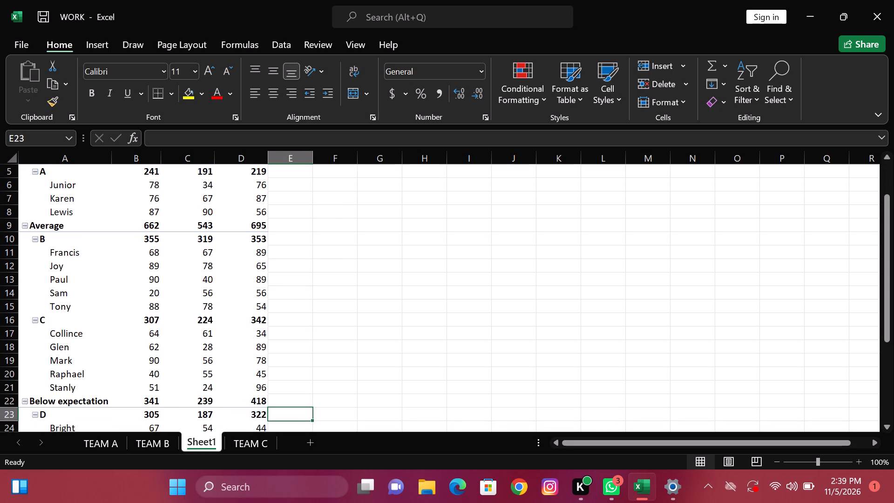
{"action": "key", "text": "Down"}
{"action": "key", "text": "Down"}
{"action": "key", "text": "Down"}
{"action": "key", "text": "Down"}
{"action": "key", "text": "Down"}
{"action": "key", "text": "Down"}
{"action": "key", "text": "Down"}
{"action": "key", "text": "Down"}
{"action": "key", "text": "Down"}
{"action": "key", "text": "Down"}
{"action": "key", "text": "Down"}
{"action": "key", "text": "Down"}
{"action": "key", "text": "Down"}
{"action": "key", "text": "Down"}
{"action": "key", "text": "Down"}
{"action": "key", "text": "Down"}
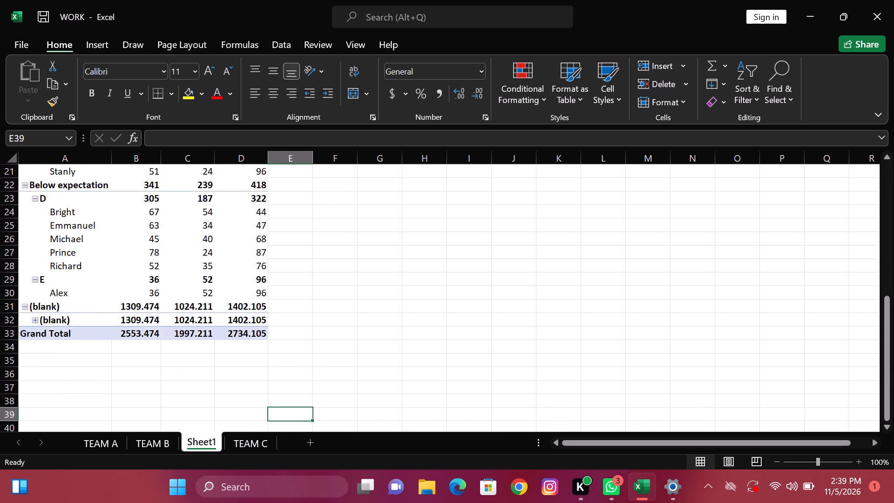
{"action": "key", "text": "Up"}
{"action": "key", "text": "Up"}
{"action": "key", "text": "Up"}
{"action": "key", "text": "Up"}
{"action": "key", "text": "Up"}
{"action": "key", "text": "Up"}
{"action": "key", "text": "Up"}
{"action": "key", "text": "Up"}
{"action": "key", "text": "Up"}
{"action": "key", "text": "Up"}
{"action": "key", "text": "Up"}
{"action": "key", "text": "Up"}
{"action": "key", "text": "Up"}
{"action": "key", "text": "Up"}
{"action": "key", "text": "Up"}
{"action": "key", "text": "Up"}
{"action": "key", "text": "Up"}
{"action": "key", "text": "Up"}
{"action": "key", "text": "Up"}
{"action": "key", "text": "Up"}
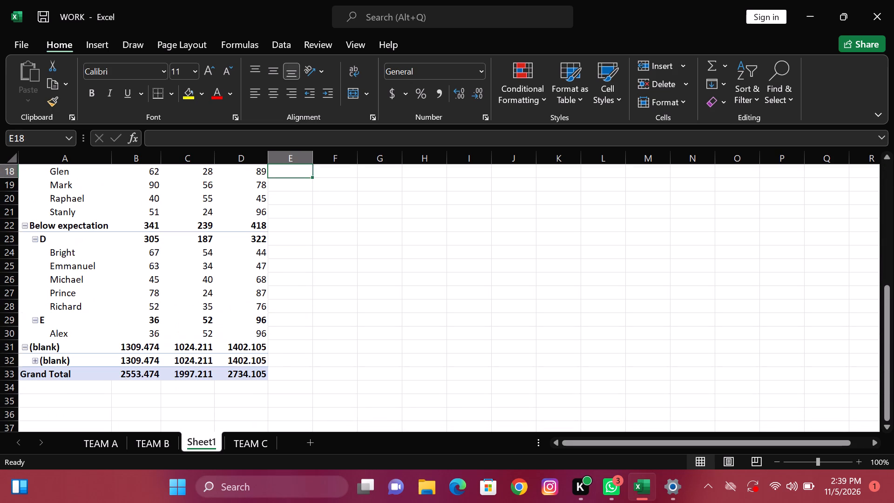
{"action": "key", "text": "Up"}
{"action": "key", "text": "Up"}
{"action": "key", "text": "Up"}
{"action": "key", "text": "Up"}
{"action": "key", "text": "Up"}
{"action": "key", "text": "Up"}
{"action": "key", "text": "Up"}
{"action": "key", "text": "Up"}
{"action": "key", "text": "Up"}
{"action": "key", "text": "Up"}
{"action": "key", "text": "Up"}
{"action": "key", "text": "Up"}
{"action": "key", "text": "Up"}
{"action": "key", "text": "Up"}
{"action": "key", "text": "Up"}
{"action": "key", "text": "Up"}
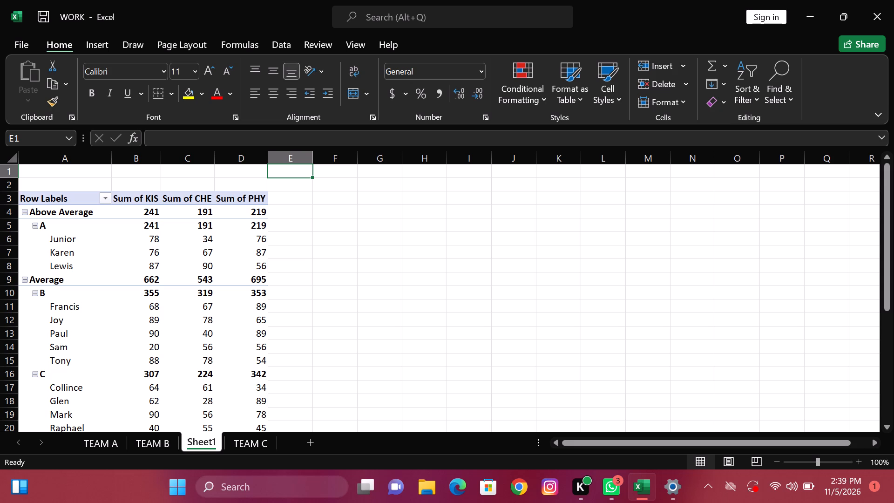
Add the MAT, ENG and BIO fields to the PivotTable as summed value columns.
{"action": "left_click", "coordinate": [249, 221]}
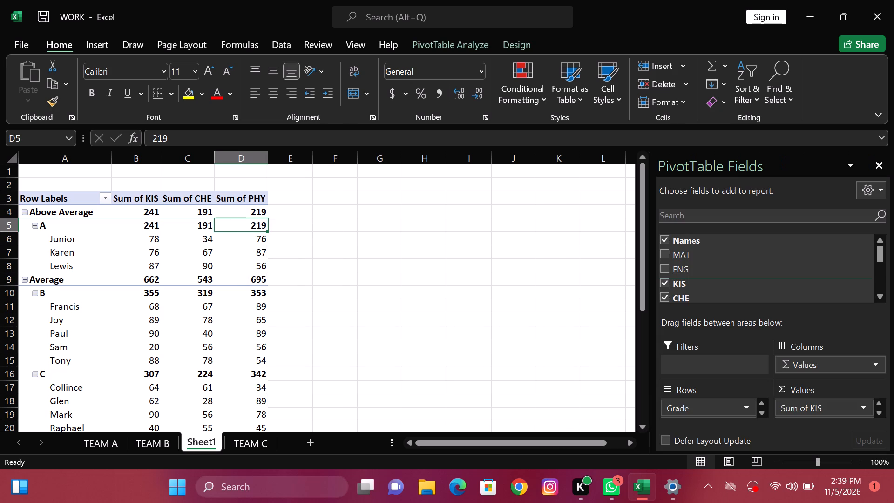
{"action": "left_click", "coordinate": [663, 251]}
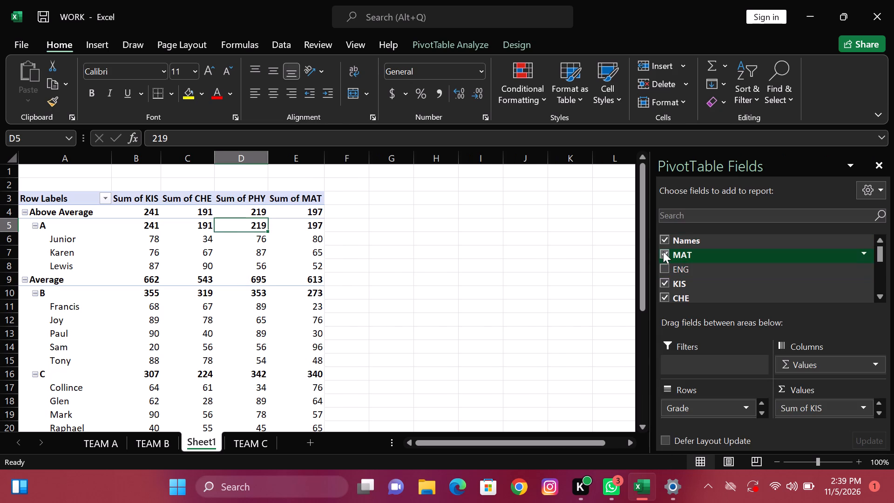
{"action": "double_click", "coordinate": [663, 270]}
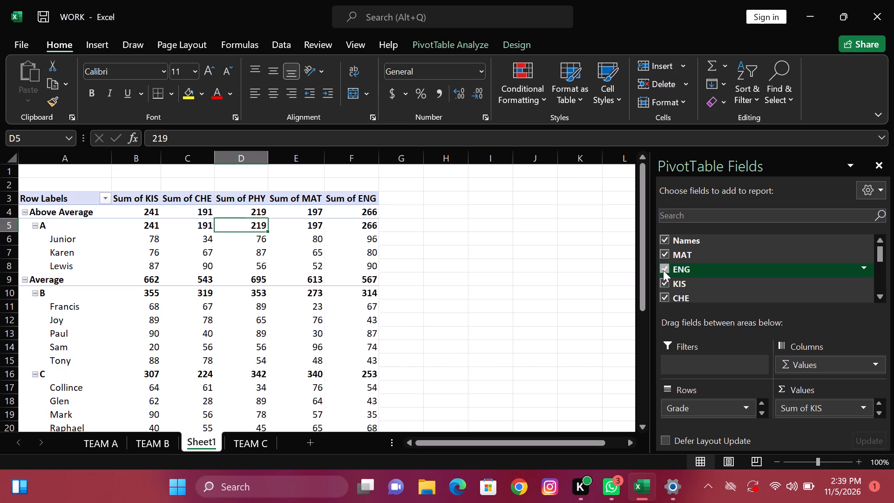
{"action": "left_click", "coordinate": [663, 270]}
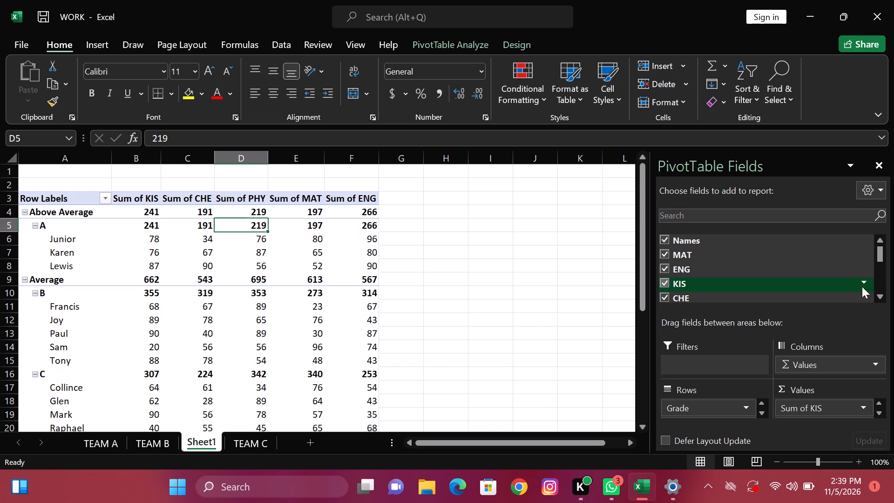
{"action": "triple_click", "coordinate": [880, 296]}
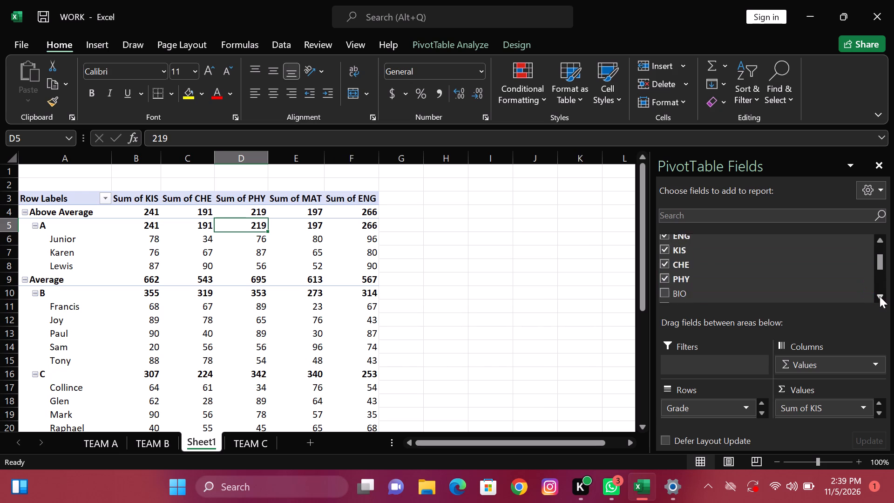
{"action": "double_click", "coordinate": [880, 296]}
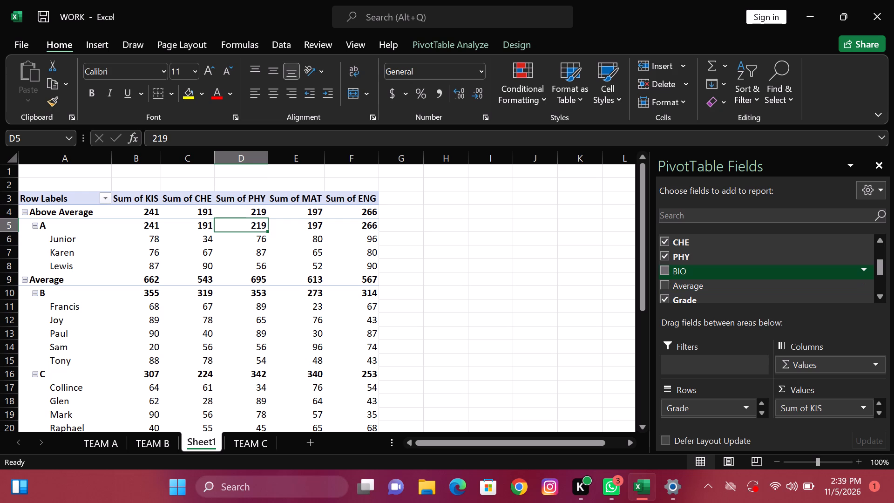
{"action": "left_click", "coordinate": [663, 270]}
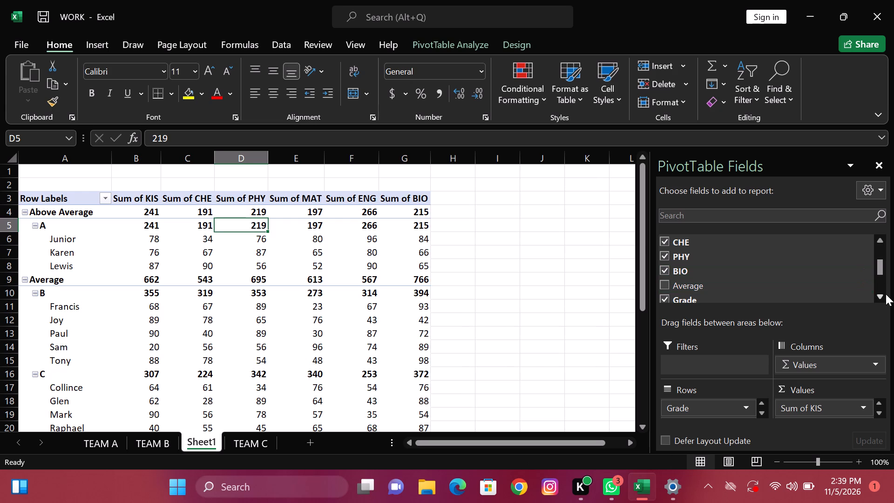
Add the Positon and Cash fields to the PivotTable as summed value columns.
{"action": "double_click", "coordinate": [880, 294]}
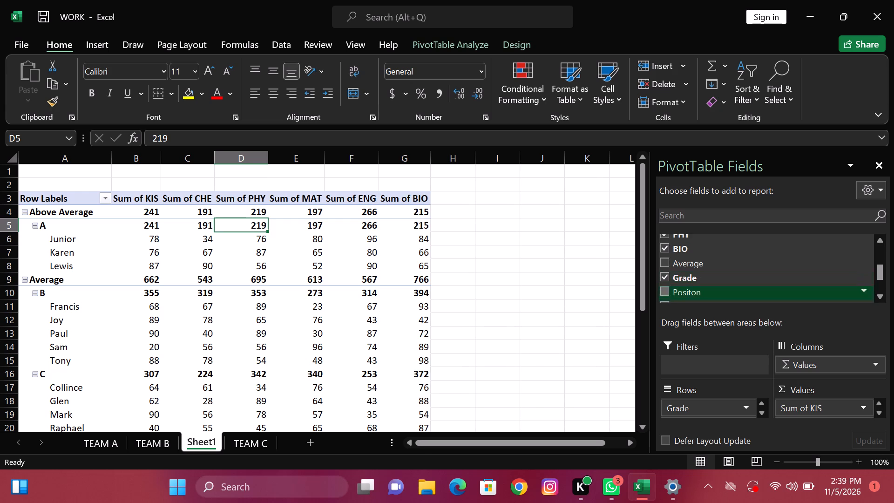
{"action": "left_click", "coordinate": [666, 292]}
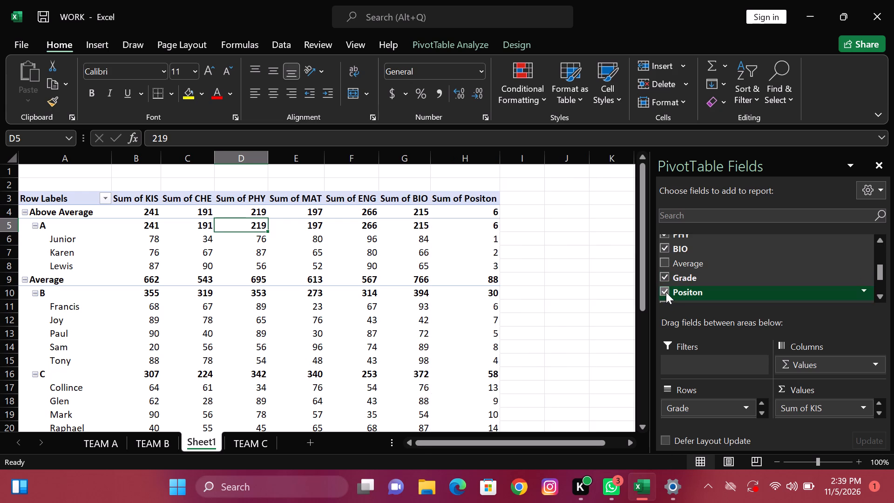
{"action": "triple_click", "coordinate": [879, 298]}
{"action": "triple_click", "coordinate": [879, 298]}
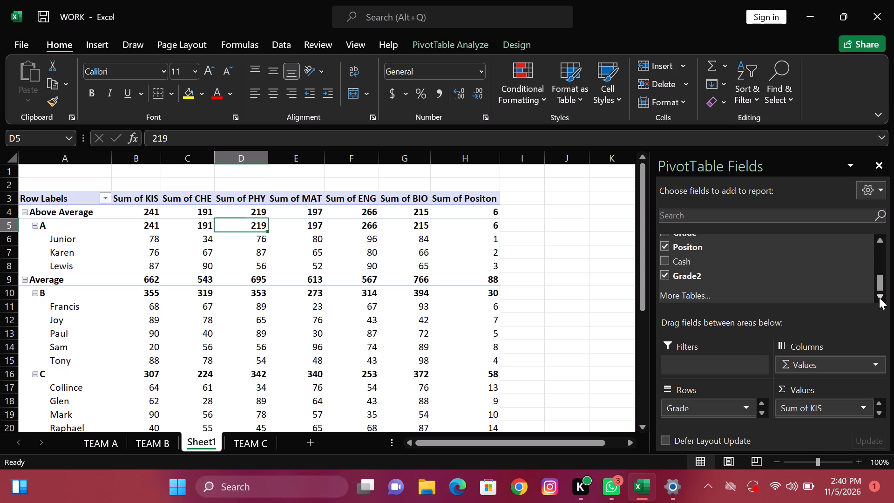
{"action": "left_click", "coordinate": [664, 260]}
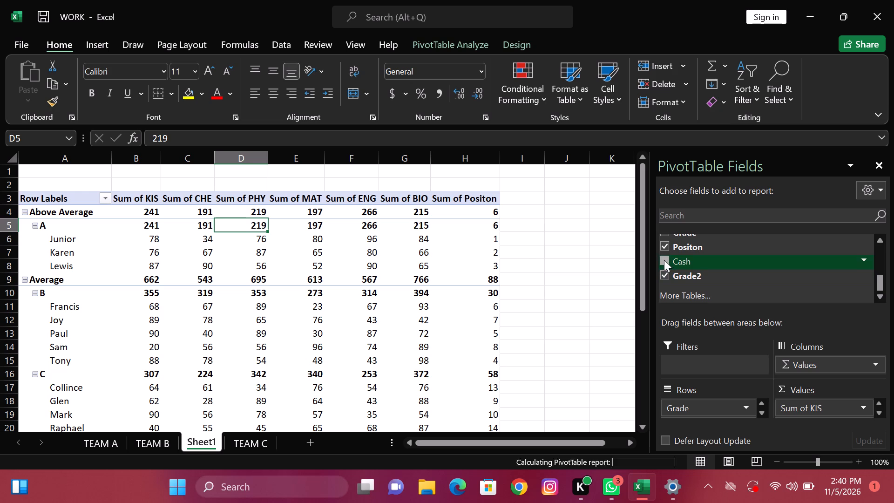
{"action": "triple_click", "coordinate": [880, 295]}
{"action": "left_click", "coordinate": [880, 295]}
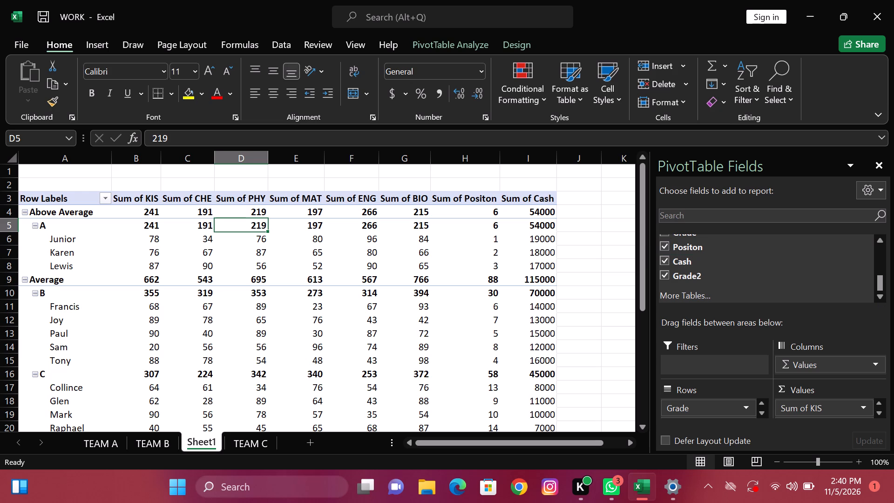
Examine the PivotTable's rows with the added columns down to the Grand Total row.
{"action": "left_click", "coordinate": [592, 266]}
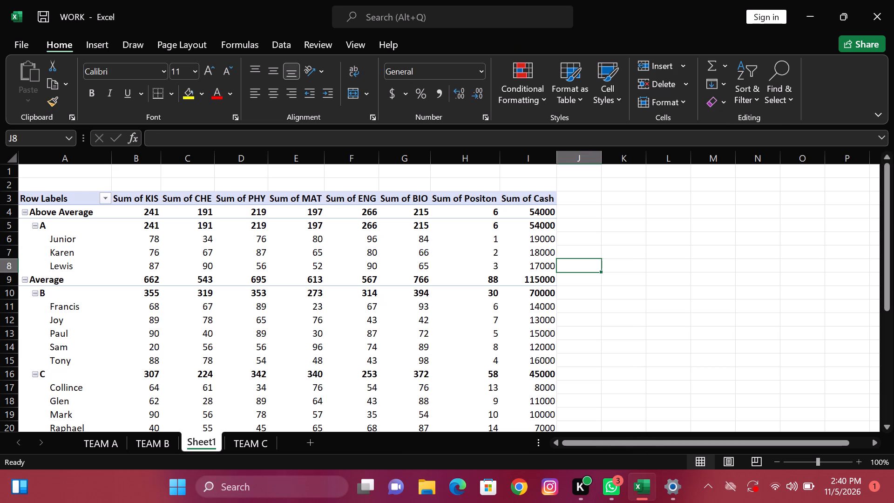
{"action": "double_click", "coordinate": [888, 428]}
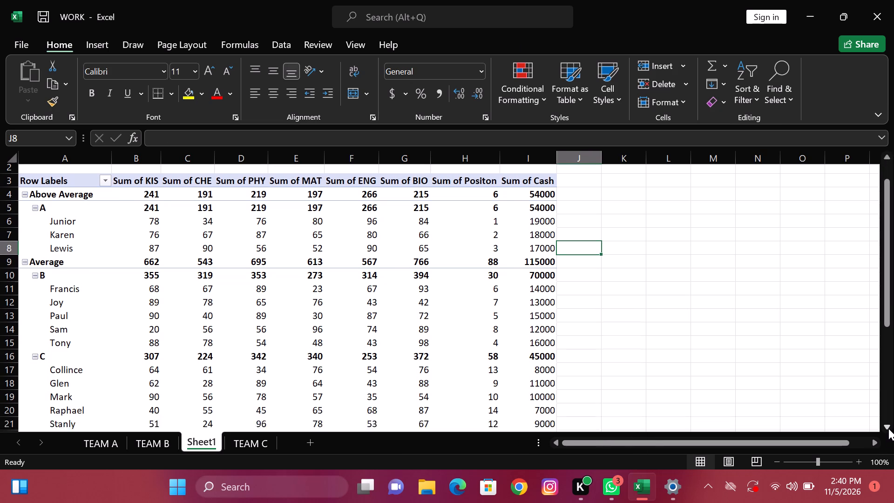
{"action": "triple_click", "coordinate": [888, 428]}
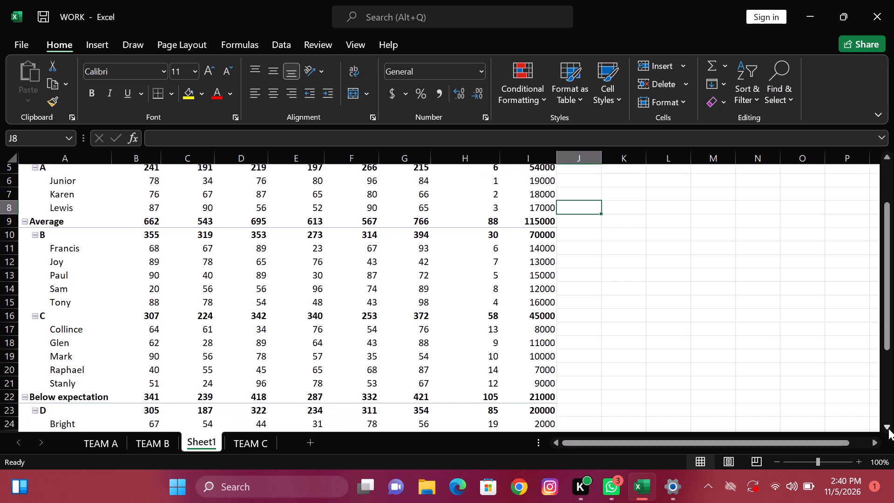
{"action": "triple_click", "coordinate": [888, 428]}
{"action": "triple_click", "coordinate": [888, 428]}
{"action": "triple_click", "coordinate": [888, 428]}
{"action": "triple_click", "coordinate": [888, 428]}
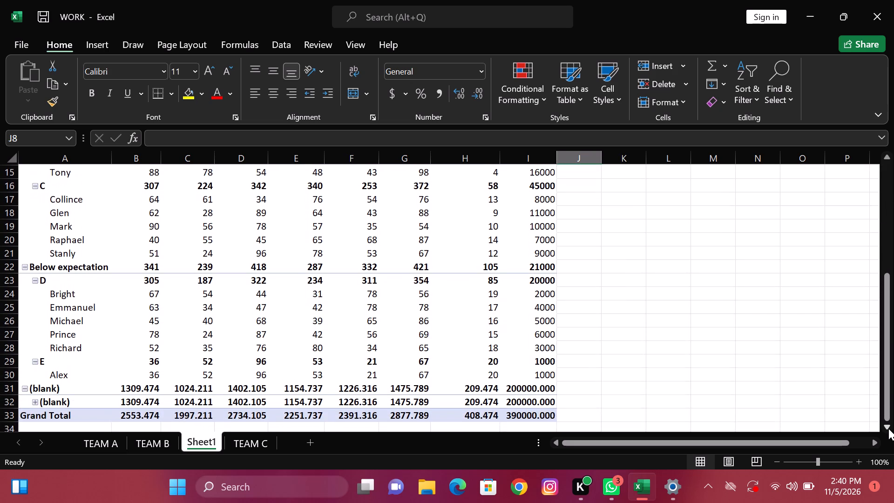
{"action": "double_click", "coordinate": [888, 428]}
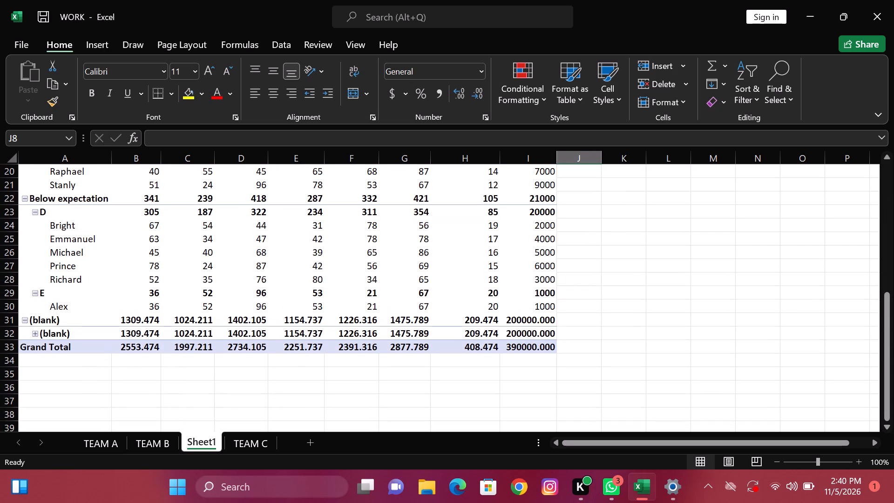
Save the WORK workbook.
{"action": "left_click", "coordinate": [42, 11]}
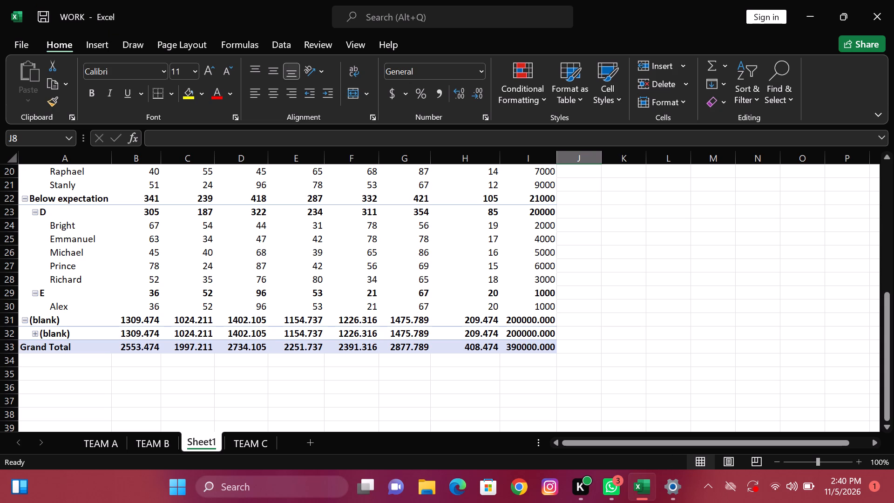
Rename the PivotTable's worksheet Sheet1 as REMARKS.
{"action": "left_click", "coordinate": [214, 437]}
{"action": "double_click", "coordinate": [206, 439]}
{"action": "key", "text": "BackSpace"}
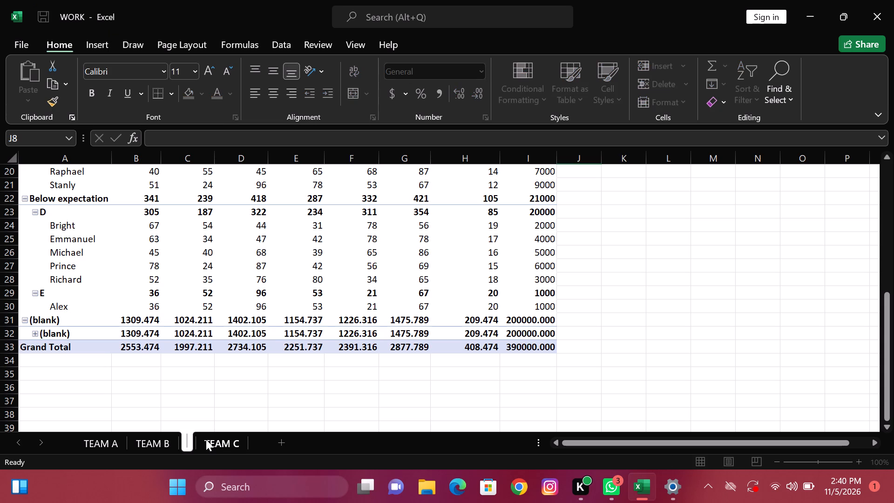
{"action": "type", "text": "REMARKS"}
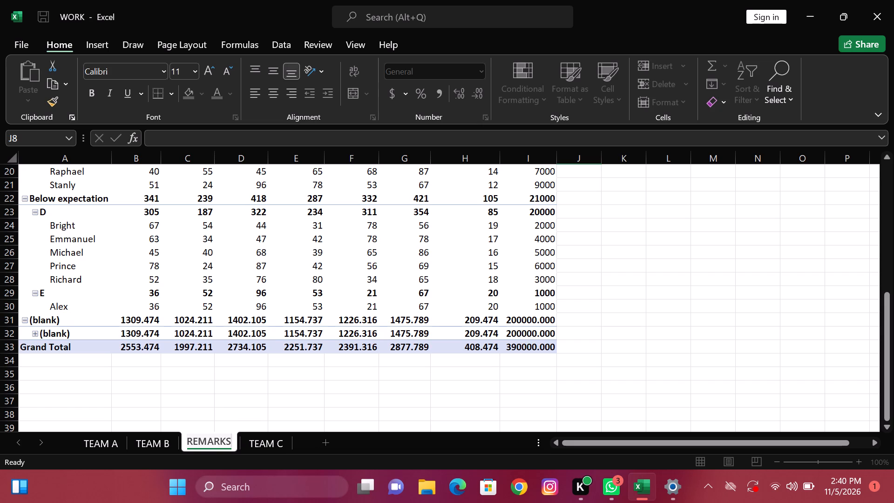
Examine the TEAM C sheet from its total and average rows back up to the column headers.
{"action": "left_click", "coordinate": [271, 444]}
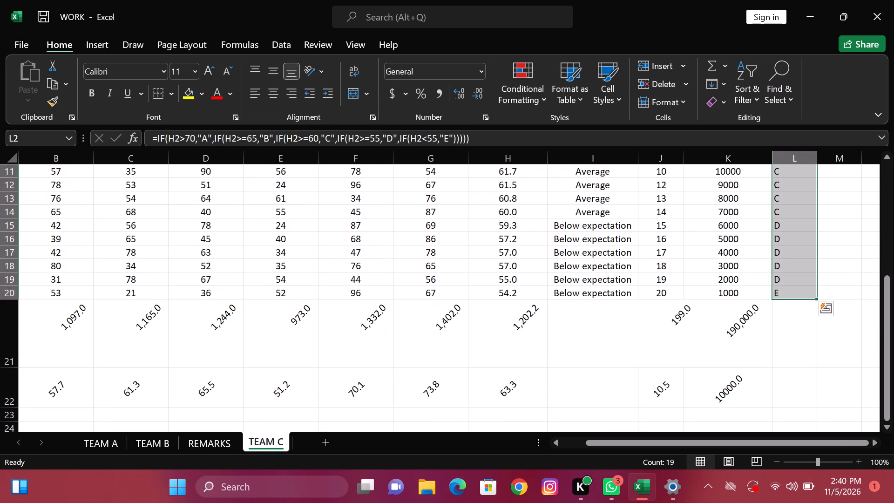
{"action": "left_click", "coordinate": [850, 248]}
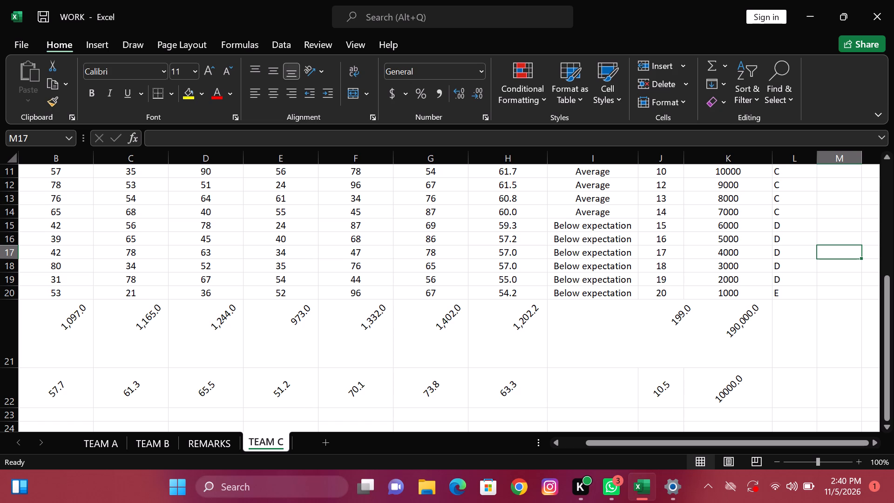
{"action": "triple_click", "coordinate": [886, 424]}
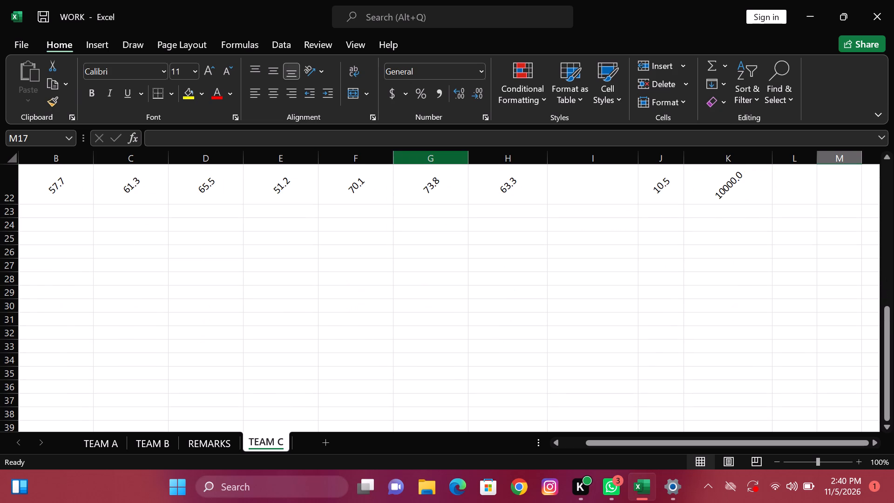
{"action": "triple_click", "coordinate": [887, 157]}
{"action": "triple_click", "coordinate": [887, 157]}
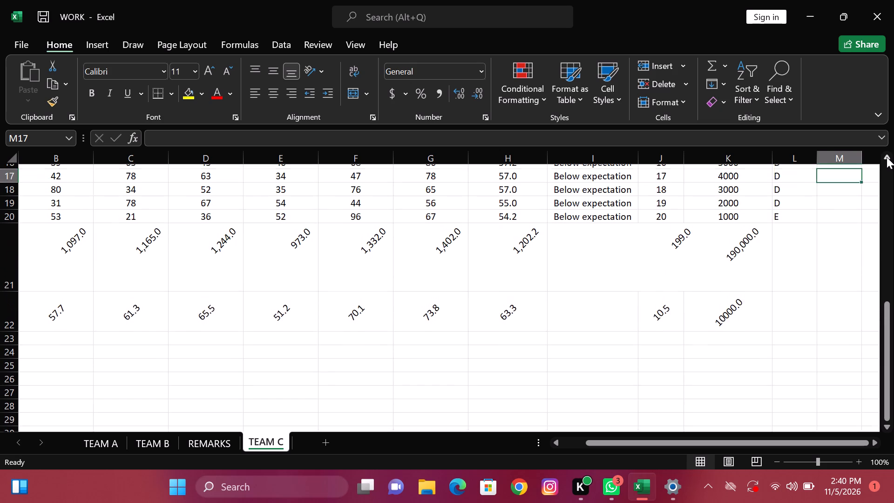
{"action": "double_click", "coordinate": [887, 157]}
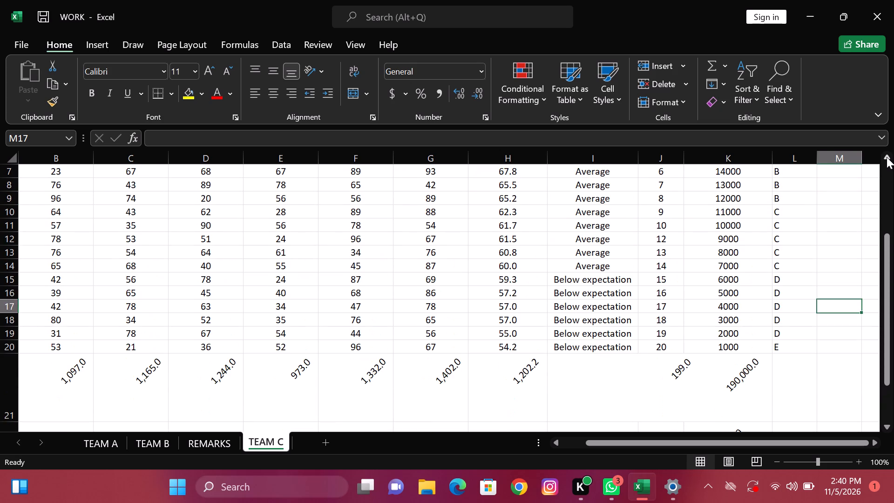
{"action": "triple_click", "coordinate": [887, 157]}
{"action": "left_click", "coordinate": [887, 157]}
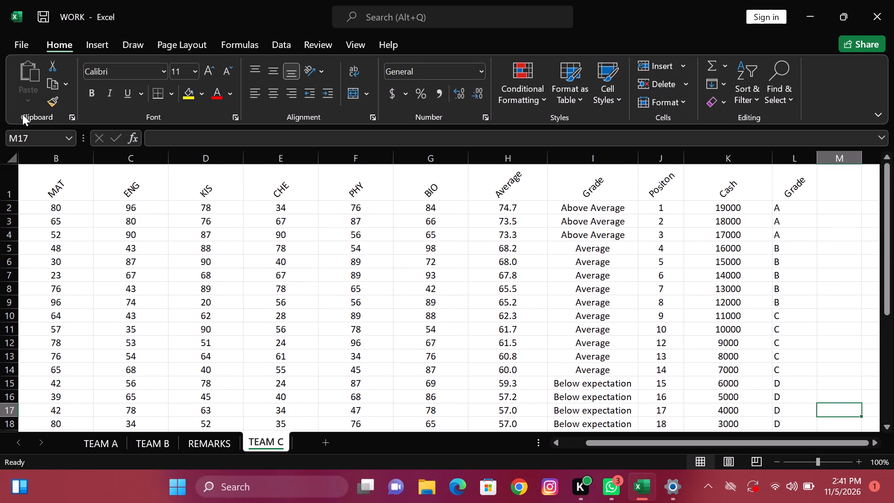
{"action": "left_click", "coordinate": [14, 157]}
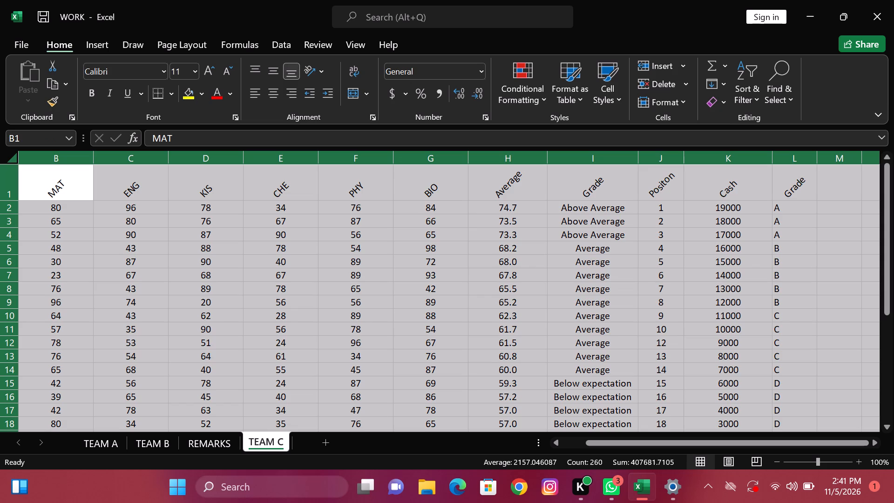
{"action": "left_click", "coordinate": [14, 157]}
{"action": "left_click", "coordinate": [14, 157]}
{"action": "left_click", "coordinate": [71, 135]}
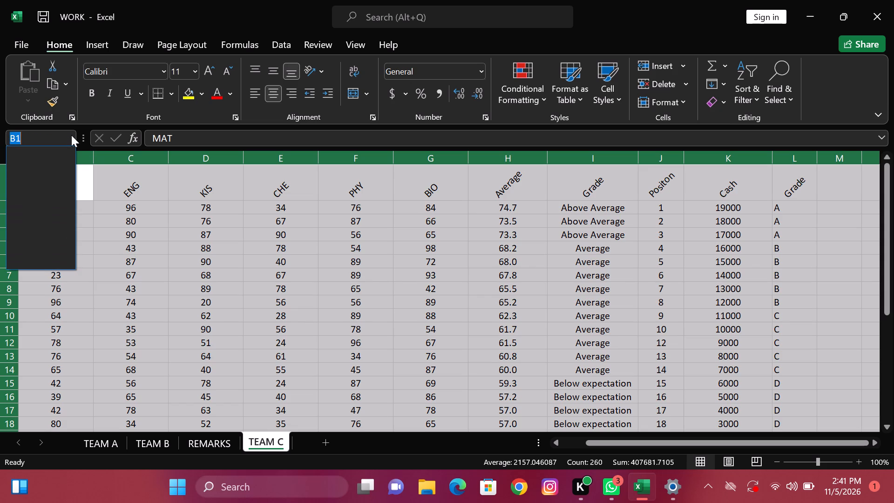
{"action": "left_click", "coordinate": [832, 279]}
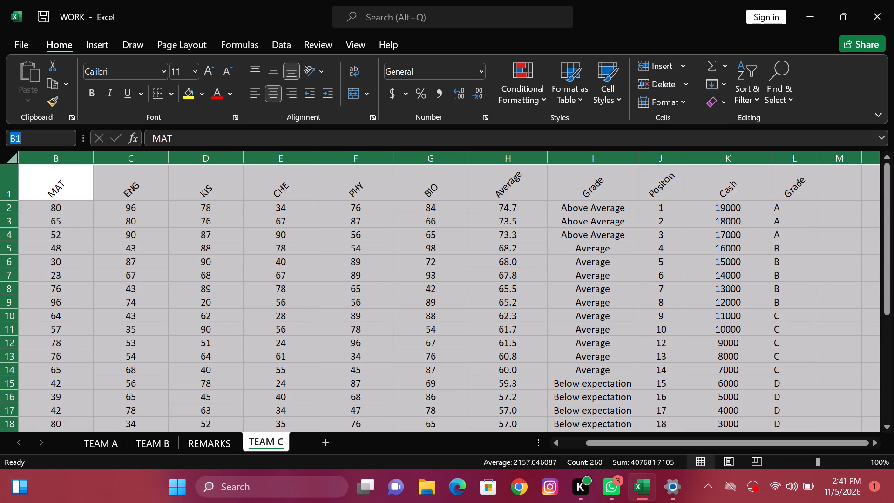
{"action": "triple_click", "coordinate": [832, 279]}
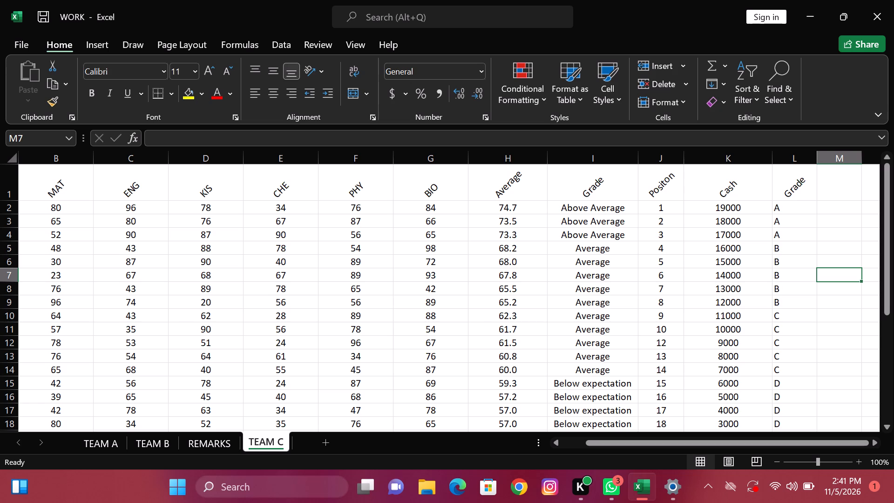
Select the TEAM C names and subject marks from the Names header through Alex's BIO mark, range A1:G20.
{"action": "double_click", "coordinate": [554, 444]}
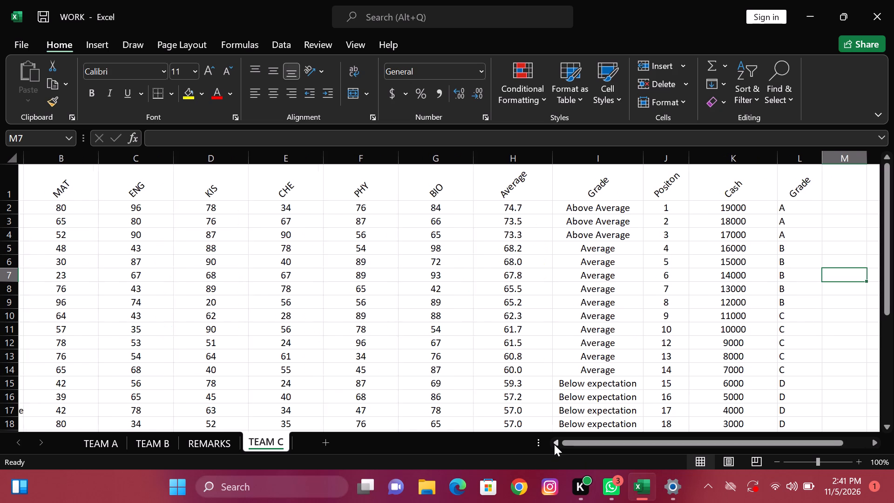
{"action": "triple_click", "coordinate": [554, 444]}
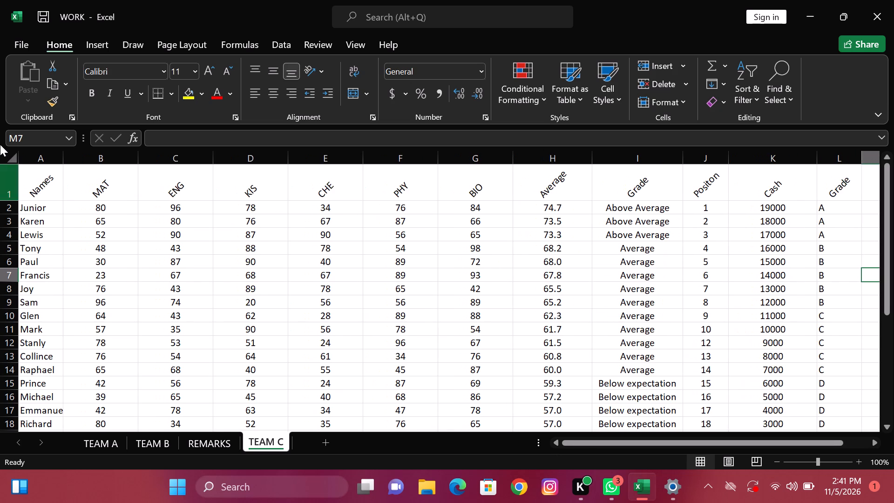
{"action": "left_click_drag", "start_coordinate": [46, 181], "coordinate": [473, 210]}
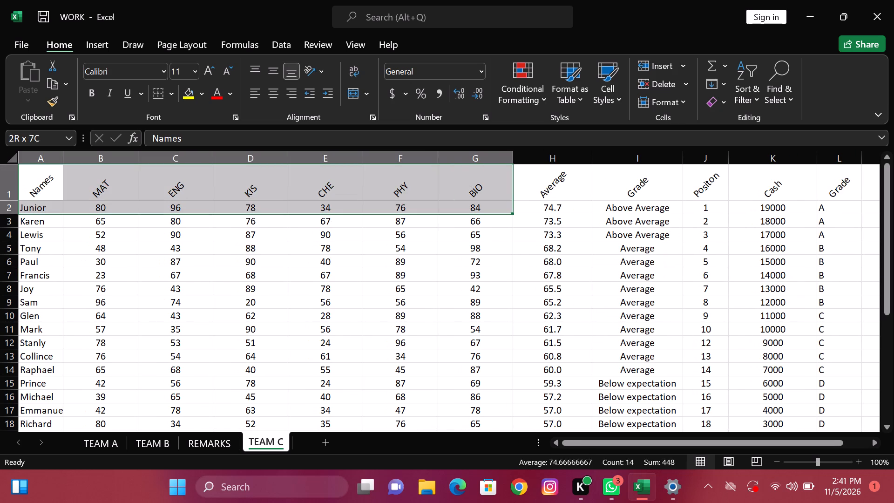
{"action": "left_click_drag", "start_coordinate": [473, 210], "coordinate": [527, 328]}
{"action": "scroll", "coordinate": [508, 221], "scroll_direction": "up", "scroll_amount": 1}
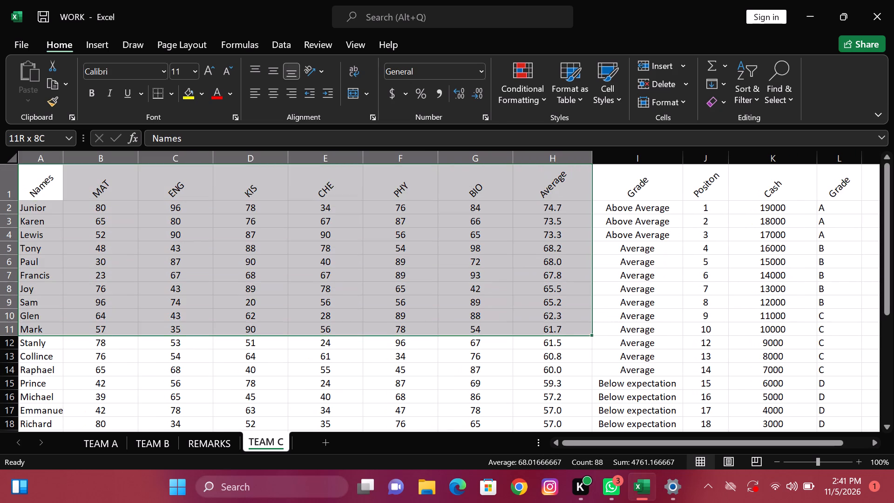
{"action": "scroll", "coordinate": [527, 328], "scroll_direction": "up", "scroll_amount": 1}
{"action": "left_click_drag", "start_coordinate": [527, 328], "coordinate": [524, 397]}
{"action": "scroll", "coordinate": [512, 349], "scroll_direction": "up", "scroll_amount": 1}
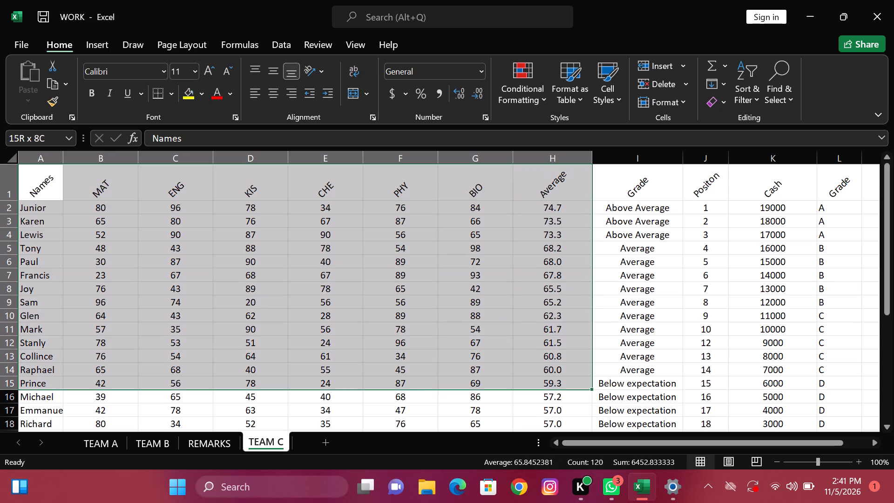
{"action": "left_click_drag", "start_coordinate": [524, 397], "coordinate": [490, 440]}
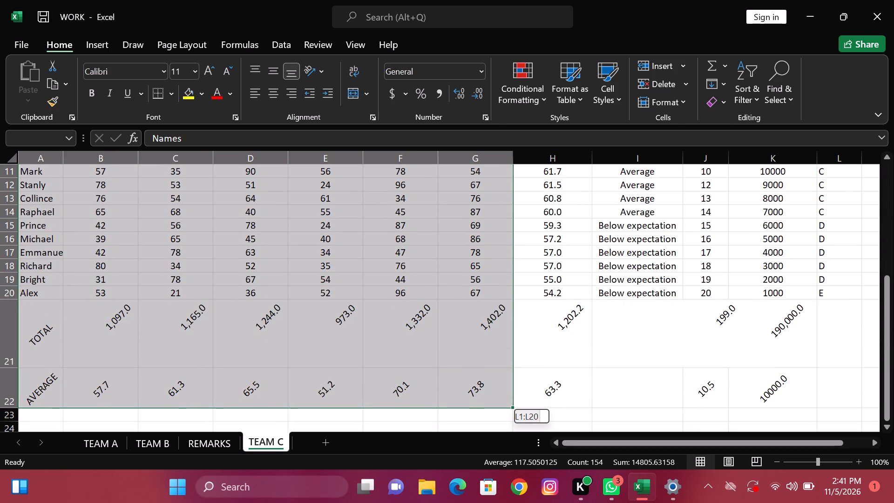
{"action": "left_click_drag", "start_coordinate": [490, 440], "coordinate": [483, 256]}
{"action": "scroll", "coordinate": [490, 353], "scroll_direction": "down", "scroll_amount": 1}
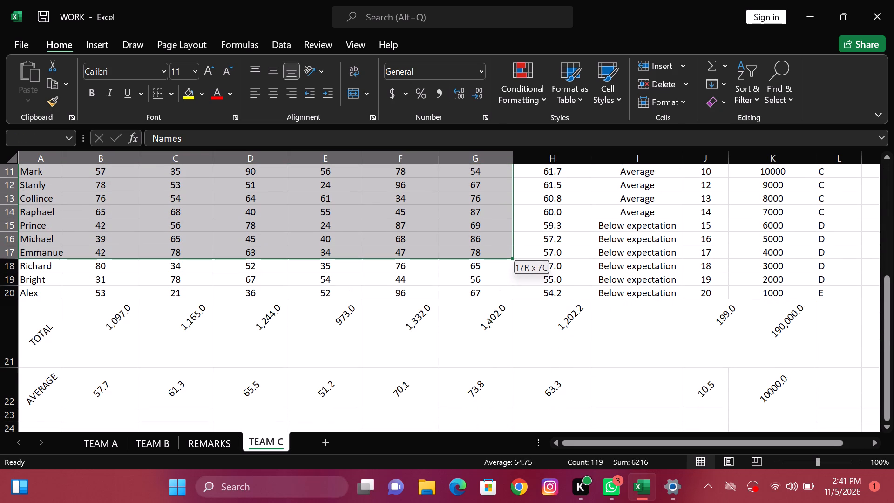
{"action": "left_click_drag", "start_coordinate": [483, 256], "coordinate": [478, 289]}
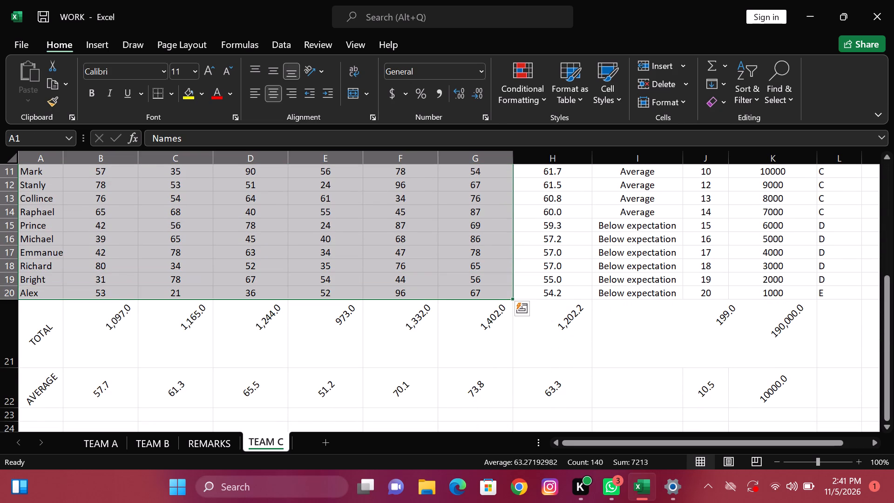
{"action": "double_click", "coordinate": [887, 427]}
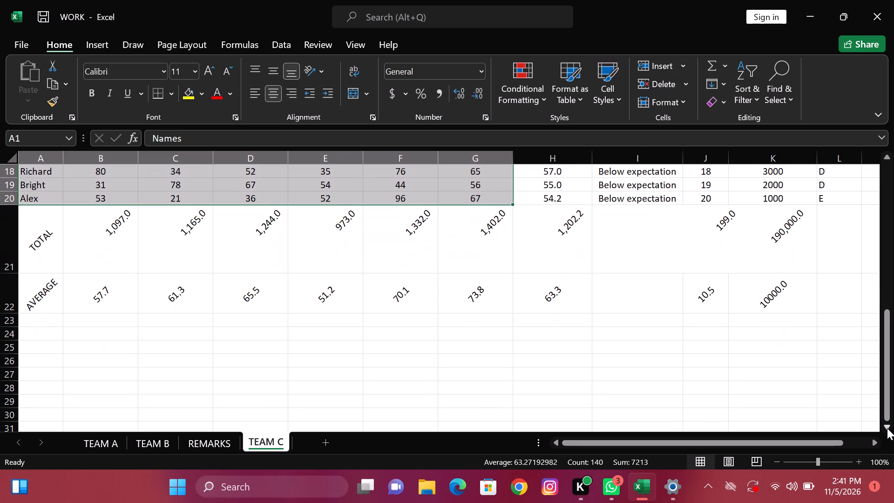
Add a new blank worksheet after TEAM C.
{"action": "left_click", "coordinate": [325, 436]}
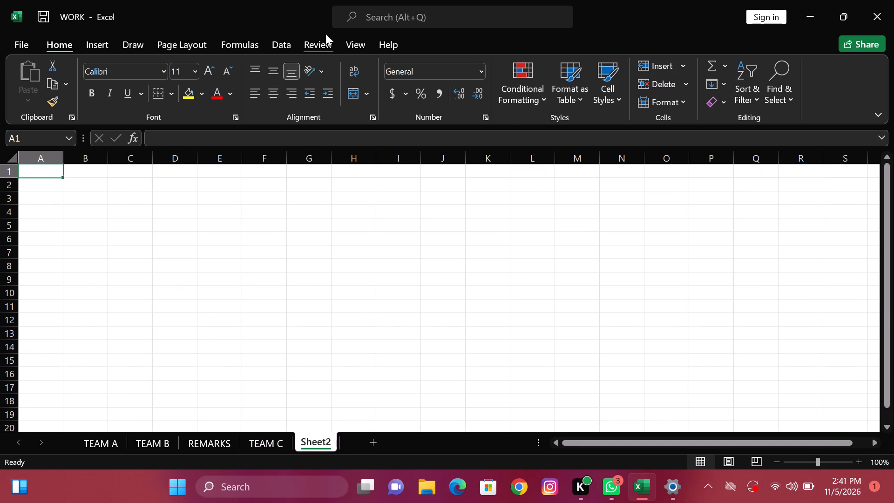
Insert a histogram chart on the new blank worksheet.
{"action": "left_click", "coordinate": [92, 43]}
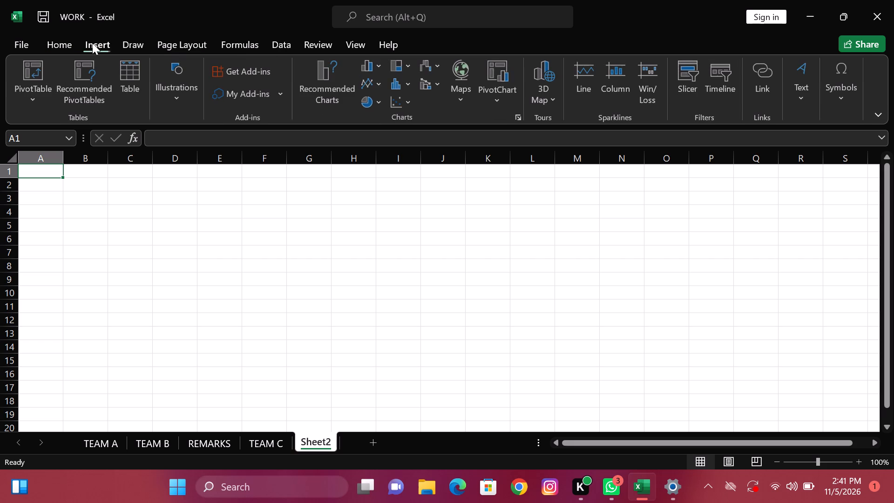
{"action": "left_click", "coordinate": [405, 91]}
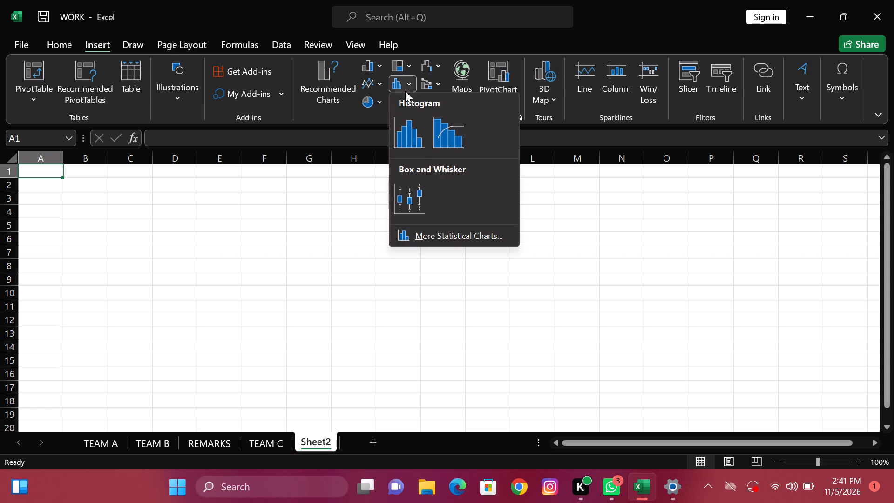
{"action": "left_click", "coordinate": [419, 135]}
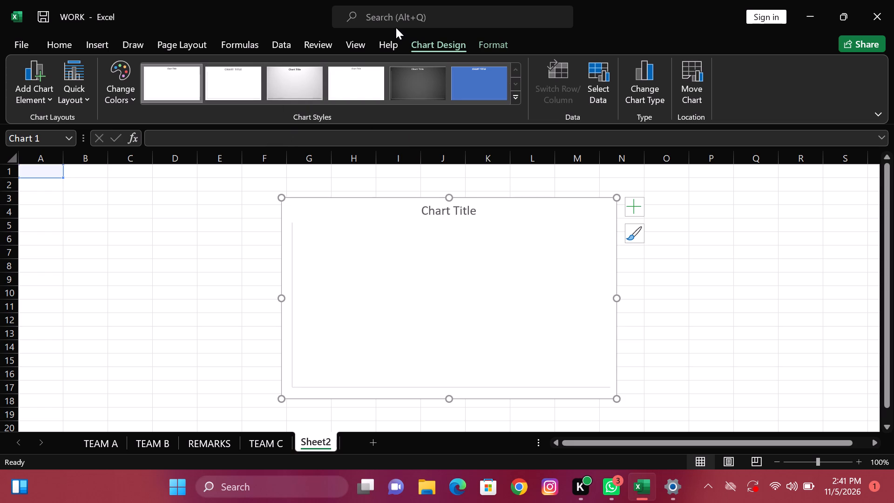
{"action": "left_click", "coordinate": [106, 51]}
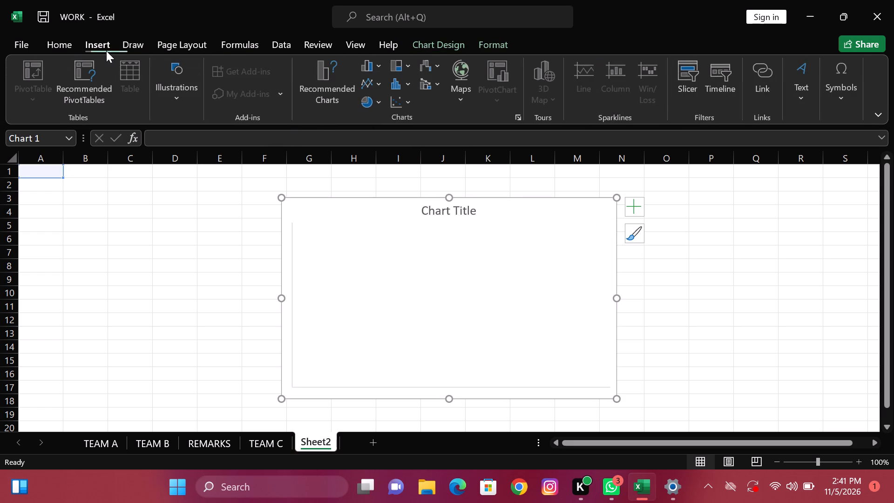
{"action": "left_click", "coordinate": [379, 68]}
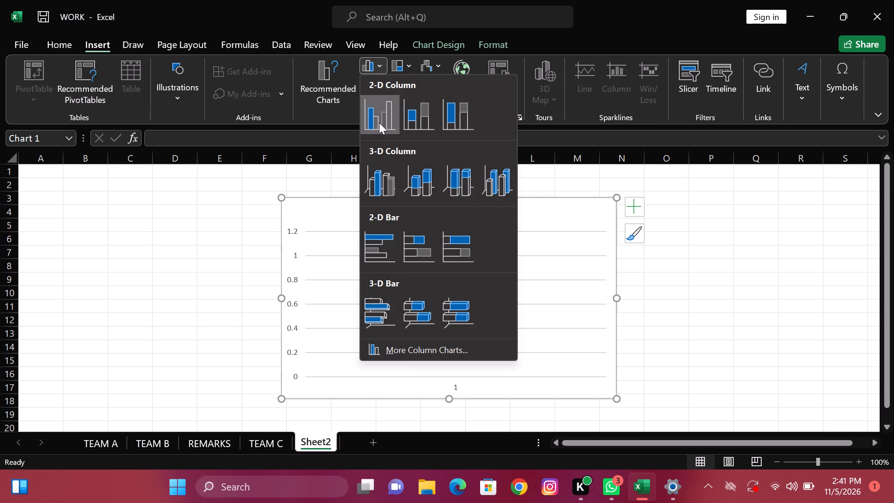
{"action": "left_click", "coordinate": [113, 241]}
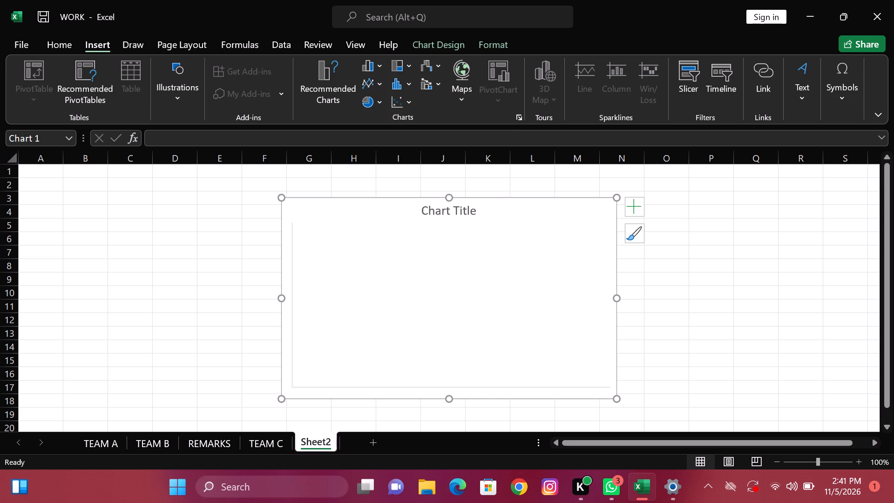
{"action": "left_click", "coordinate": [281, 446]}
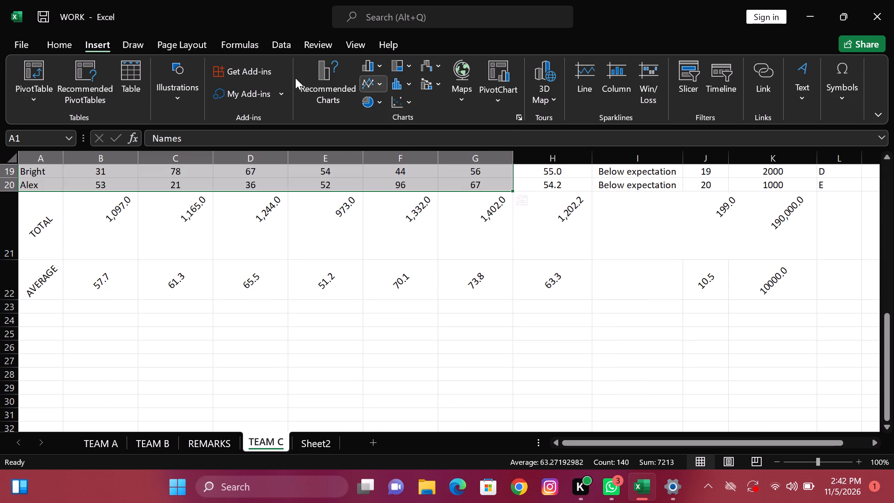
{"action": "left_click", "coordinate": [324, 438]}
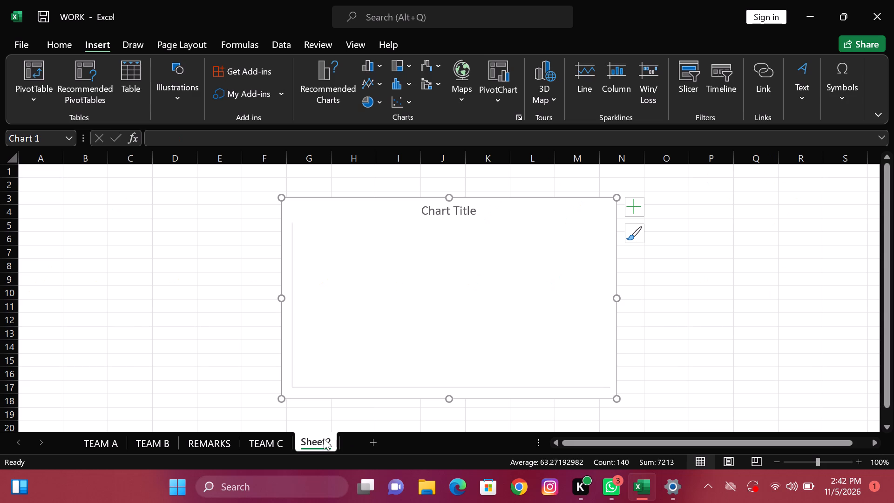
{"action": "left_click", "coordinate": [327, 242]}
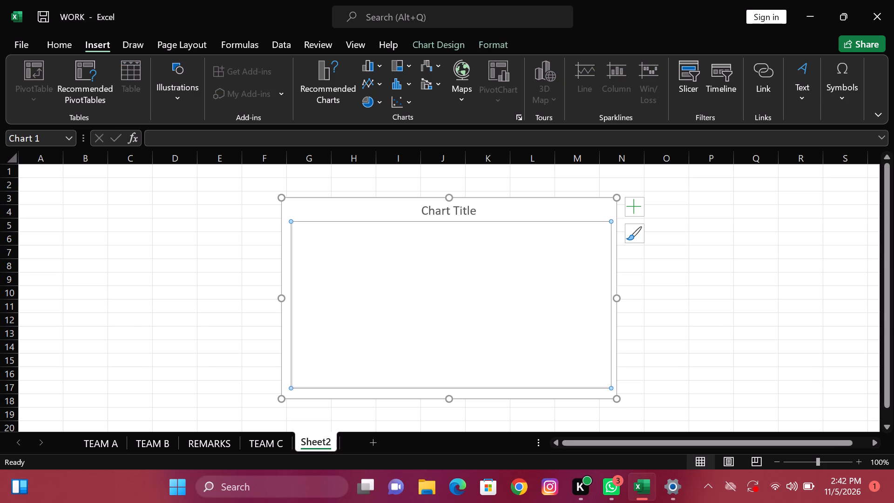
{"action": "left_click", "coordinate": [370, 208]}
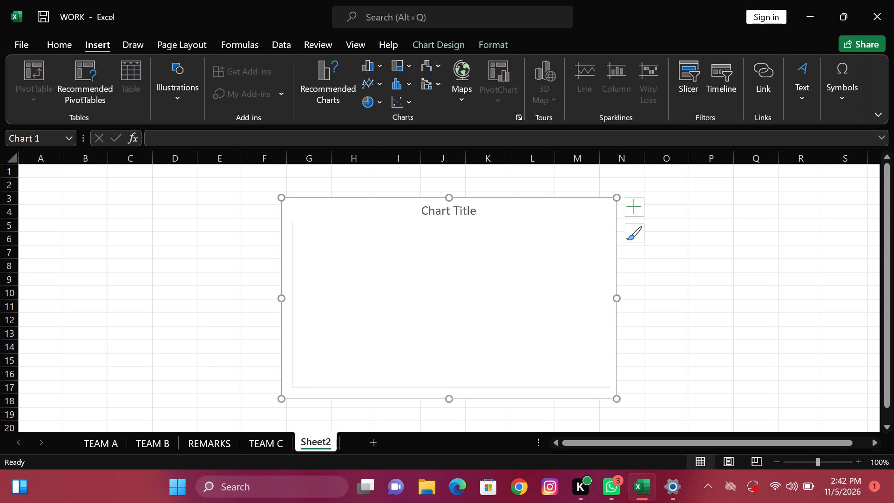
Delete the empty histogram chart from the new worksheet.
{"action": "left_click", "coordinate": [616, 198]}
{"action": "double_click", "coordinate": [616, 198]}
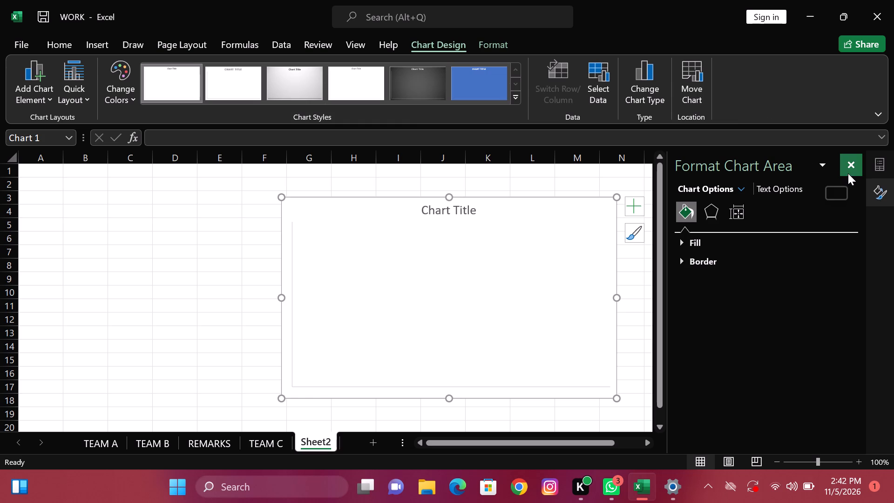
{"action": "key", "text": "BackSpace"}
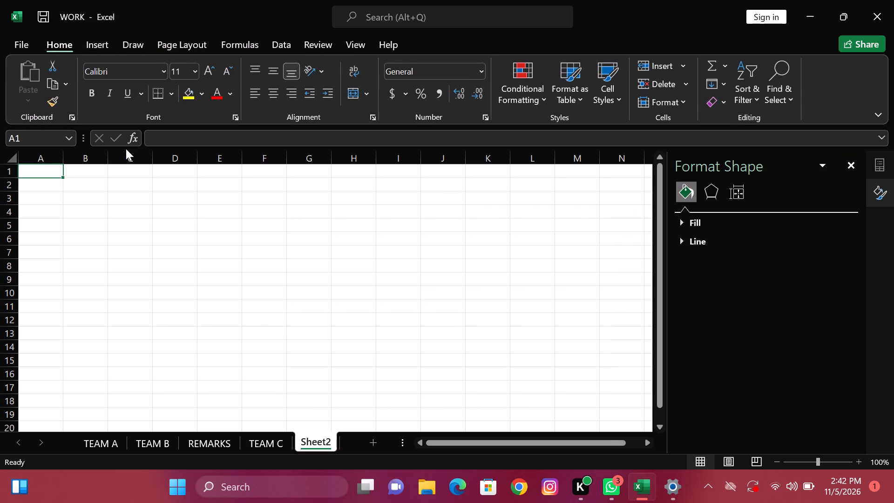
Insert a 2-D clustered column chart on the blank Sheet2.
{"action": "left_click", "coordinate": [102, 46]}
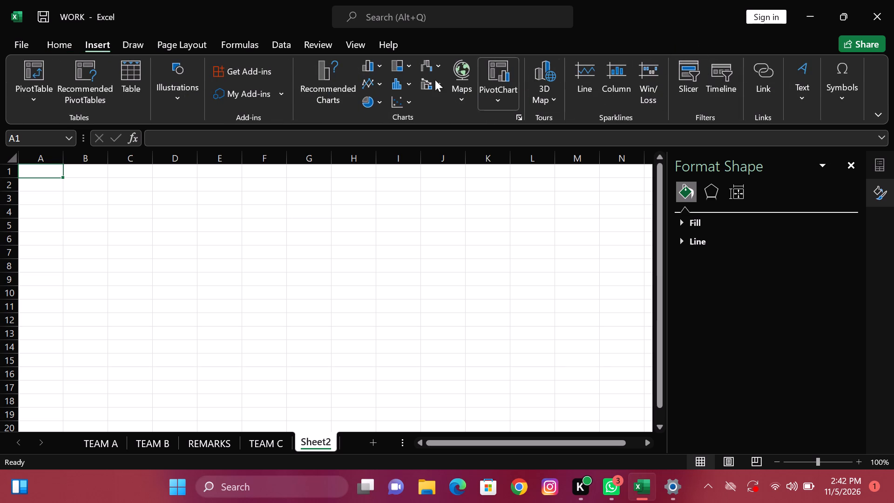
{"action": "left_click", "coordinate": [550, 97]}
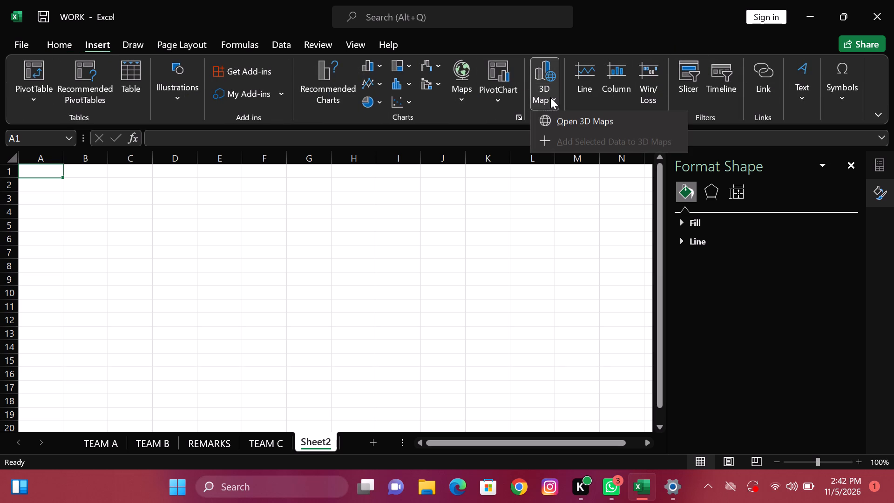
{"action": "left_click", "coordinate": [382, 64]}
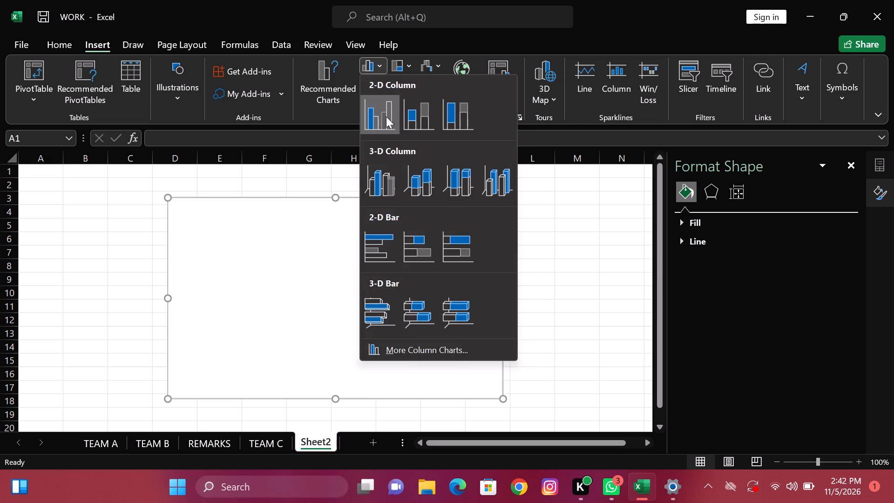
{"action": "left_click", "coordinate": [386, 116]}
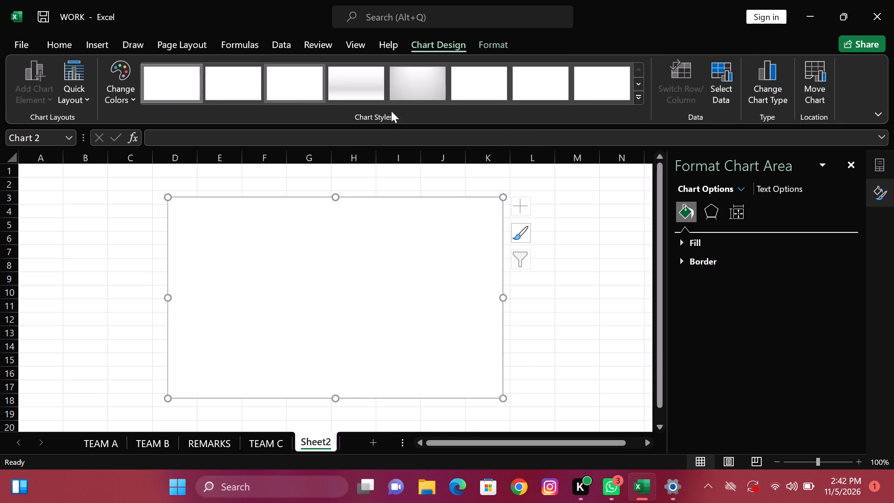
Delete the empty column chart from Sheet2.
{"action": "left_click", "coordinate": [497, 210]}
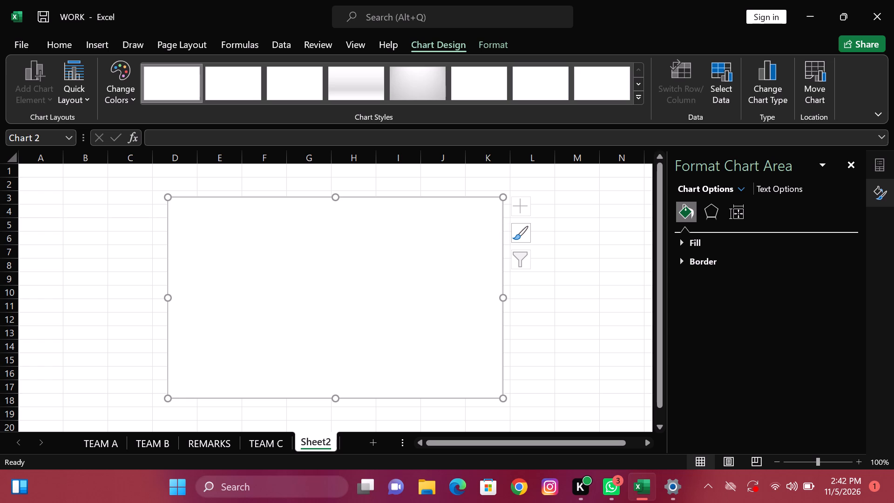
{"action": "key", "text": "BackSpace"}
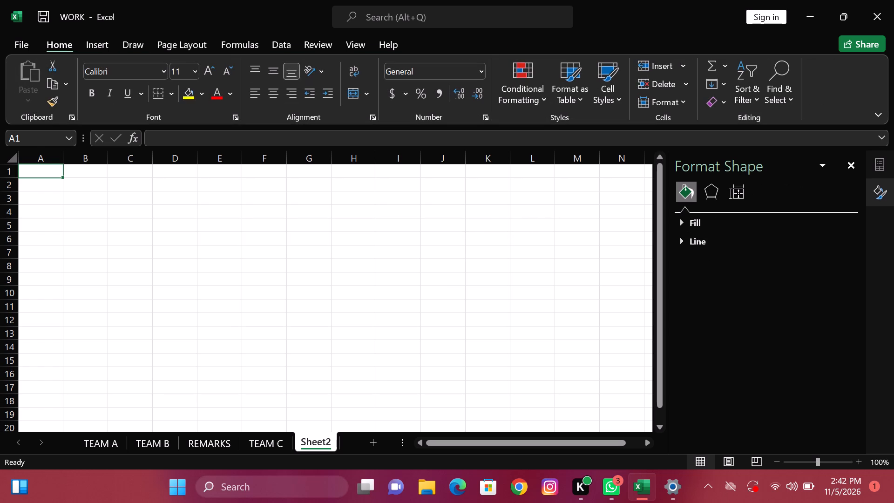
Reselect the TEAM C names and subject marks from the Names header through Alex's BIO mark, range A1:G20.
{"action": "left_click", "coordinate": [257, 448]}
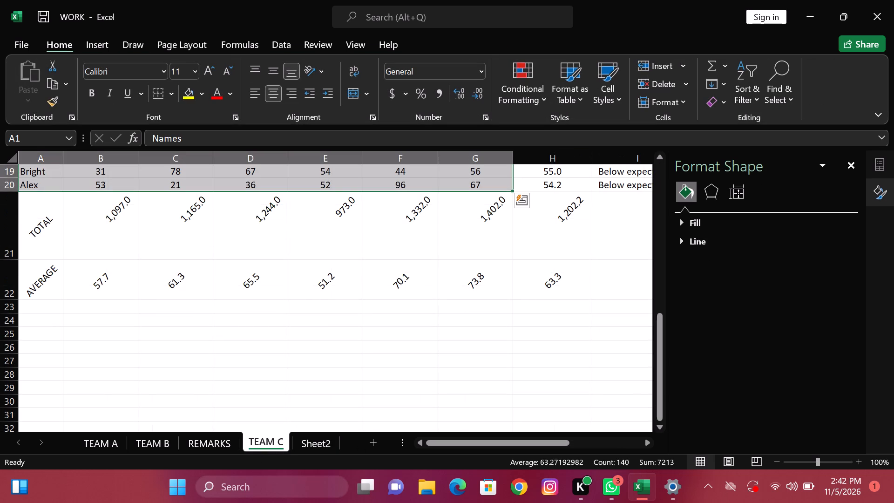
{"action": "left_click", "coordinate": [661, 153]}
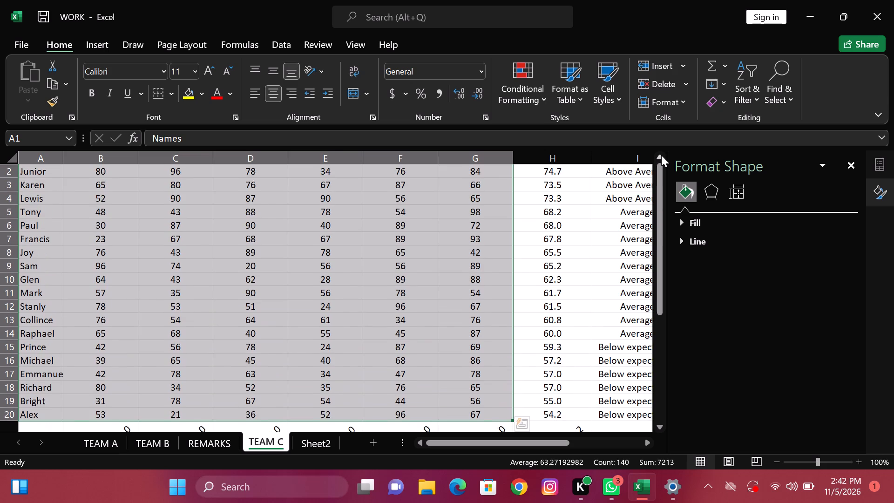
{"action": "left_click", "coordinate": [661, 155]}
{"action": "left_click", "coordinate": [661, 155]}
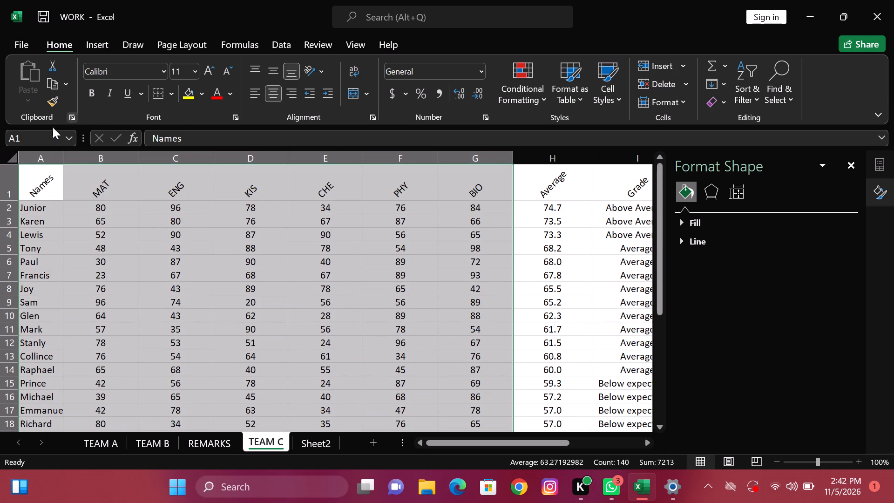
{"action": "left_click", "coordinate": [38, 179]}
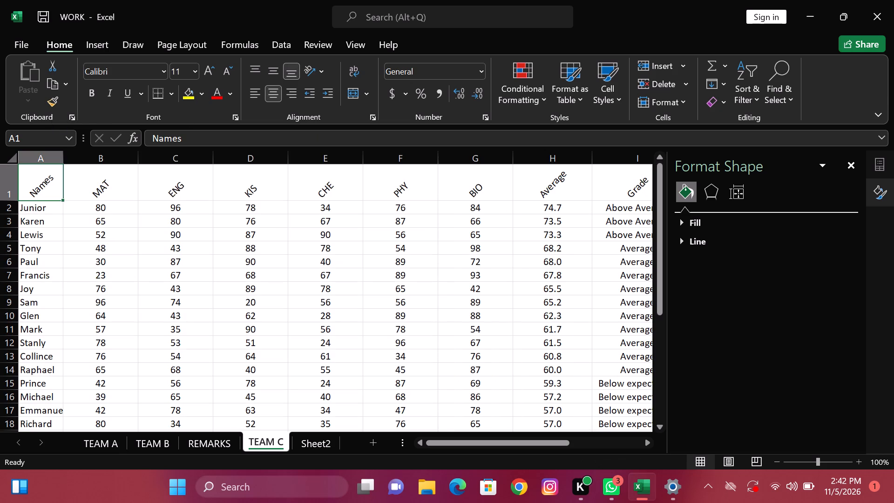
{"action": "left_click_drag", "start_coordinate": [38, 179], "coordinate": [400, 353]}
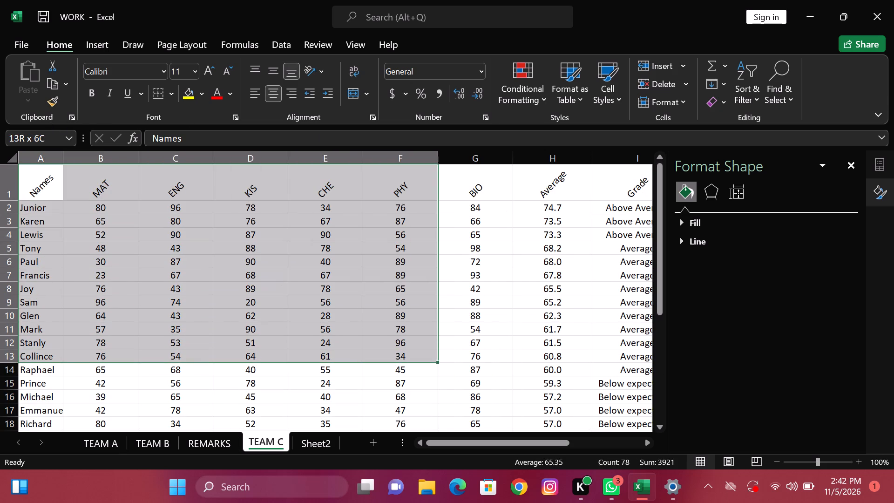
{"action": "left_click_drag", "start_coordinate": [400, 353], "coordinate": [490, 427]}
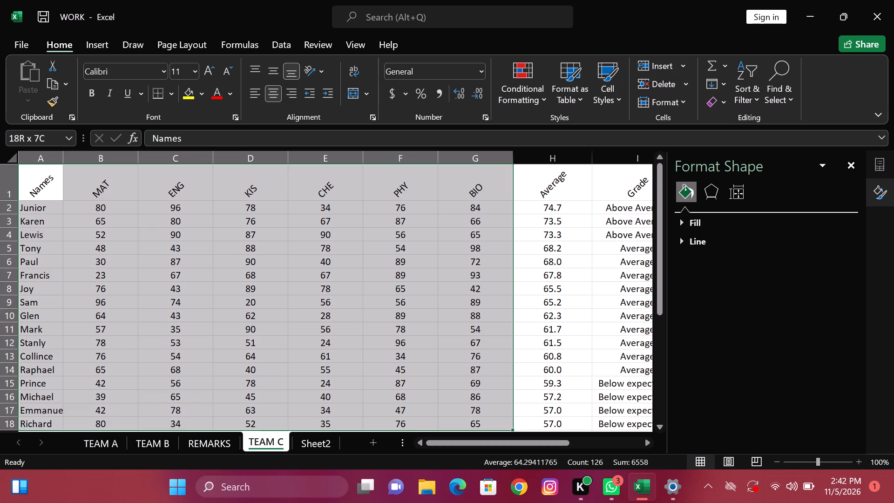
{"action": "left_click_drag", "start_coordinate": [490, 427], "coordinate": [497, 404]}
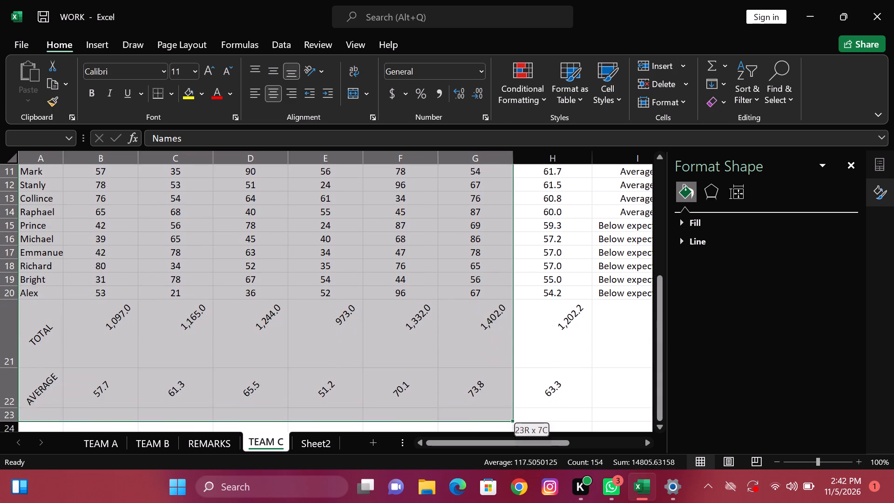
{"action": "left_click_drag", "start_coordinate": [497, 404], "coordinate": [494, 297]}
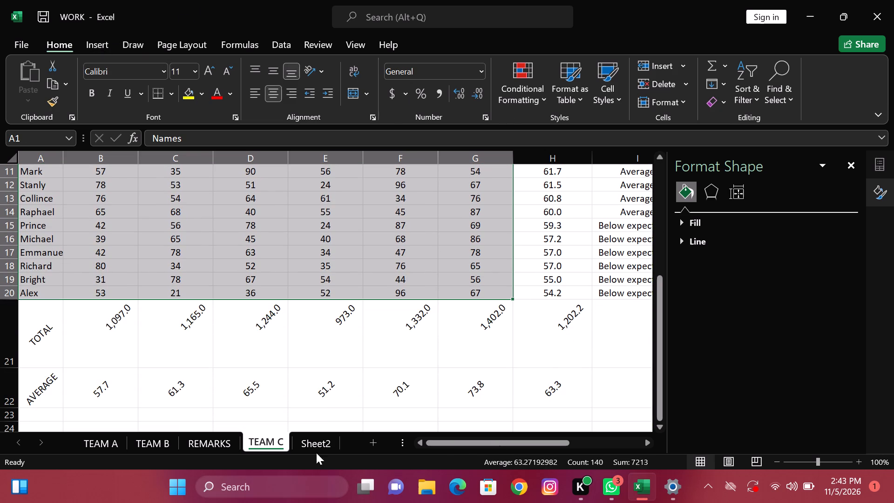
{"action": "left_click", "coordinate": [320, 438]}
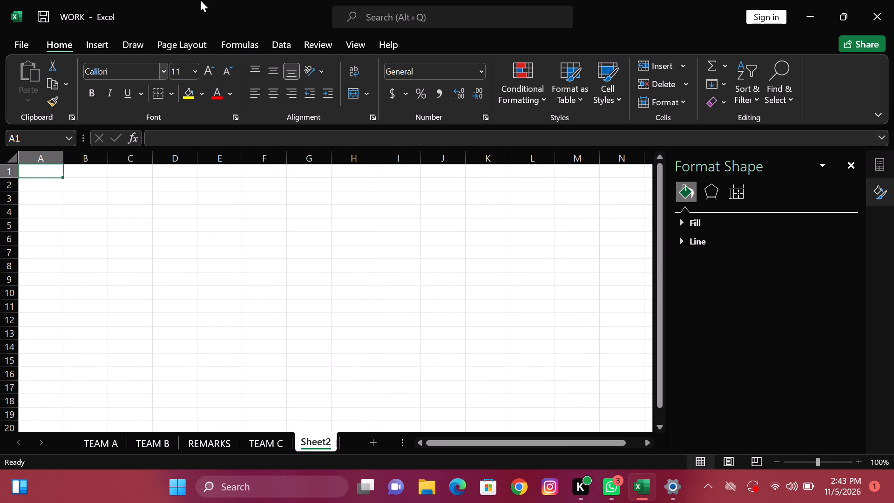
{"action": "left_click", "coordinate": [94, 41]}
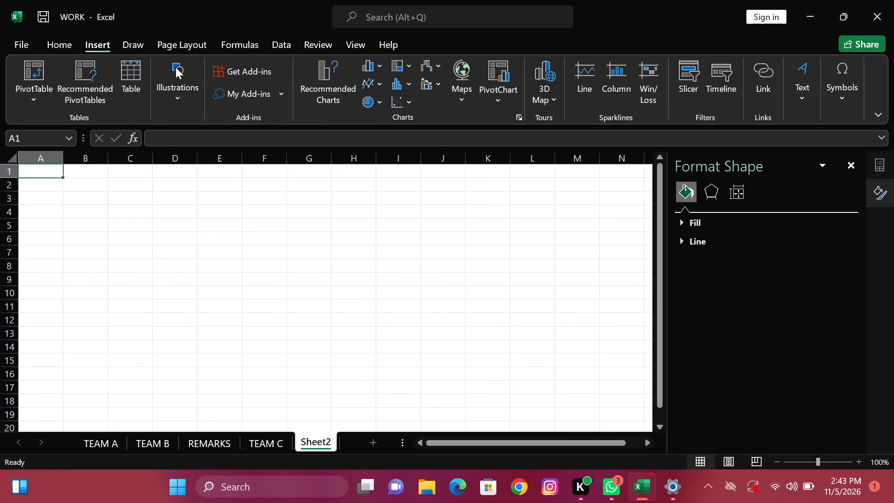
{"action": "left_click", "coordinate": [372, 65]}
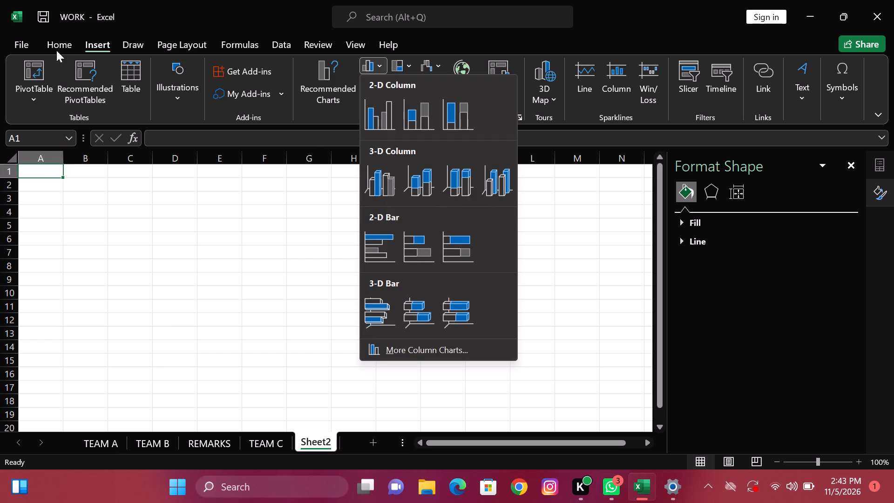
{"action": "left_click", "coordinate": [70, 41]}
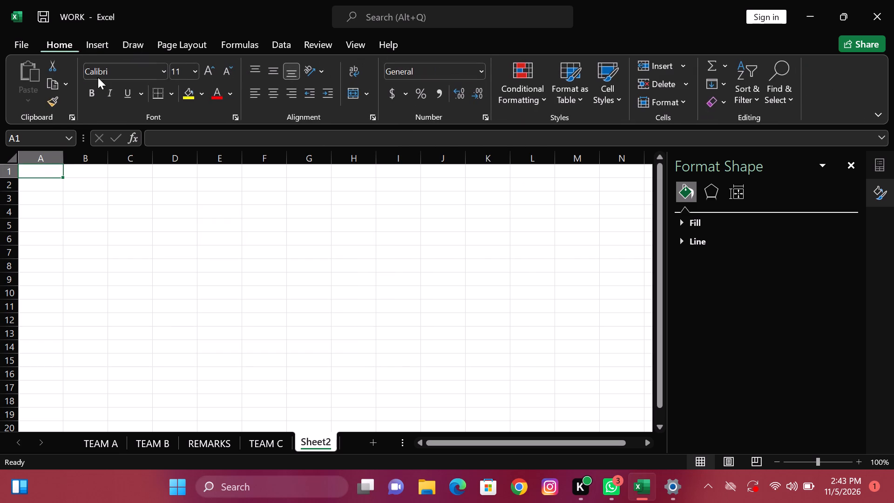
Select only the TEAM C subject marks from the MAT header through Alex's BIO mark, range B1:G20.
{"action": "left_click", "coordinate": [249, 440]}
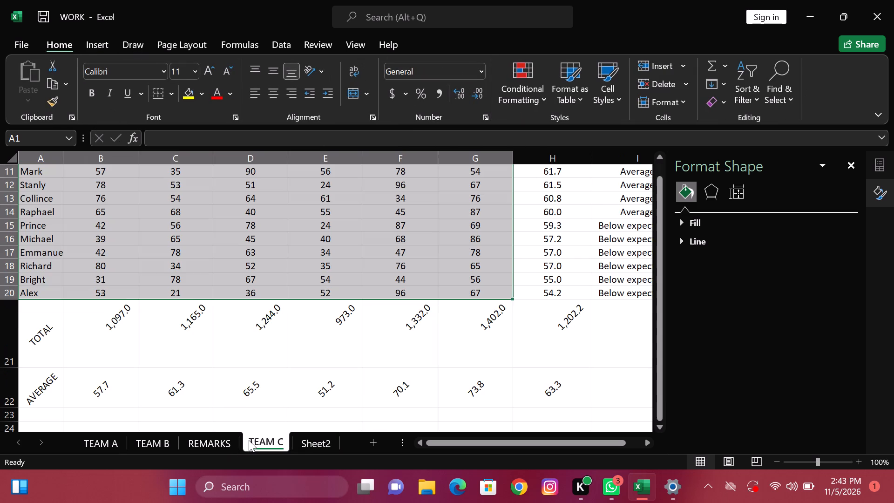
{"action": "left_click", "coordinate": [249, 194]}
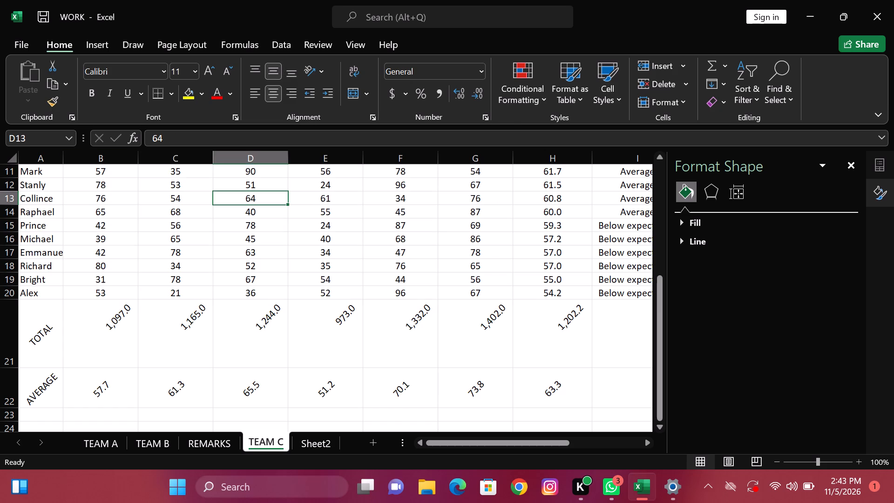
{"action": "left_click", "coordinate": [658, 153]}
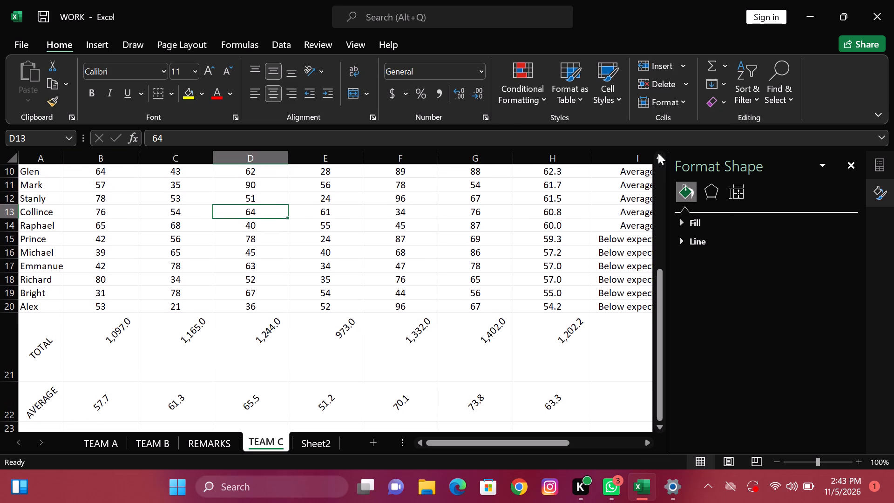
{"action": "double_click", "coordinate": [657, 153]}
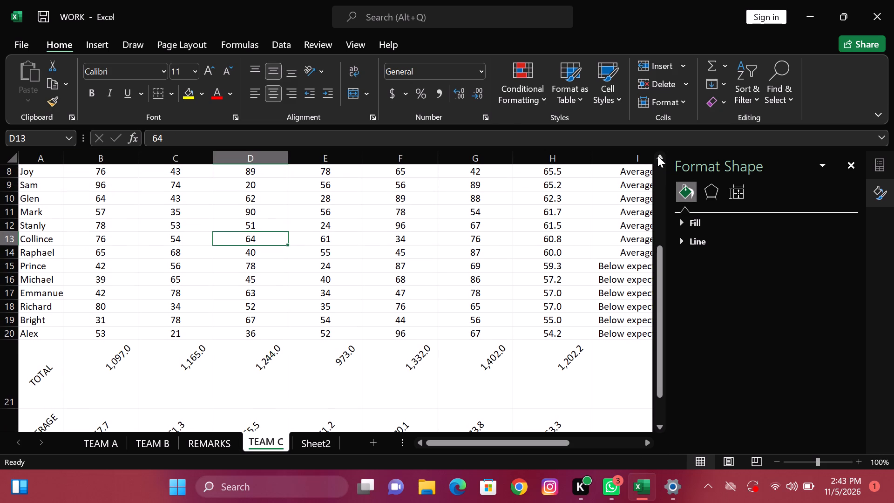
{"action": "triple_click", "coordinate": [657, 156]}
{"action": "triple_click", "coordinate": [657, 156]}
{"action": "triple_click", "coordinate": [657, 156]}
{"action": "left_click", "coordinate": [657, 156]}
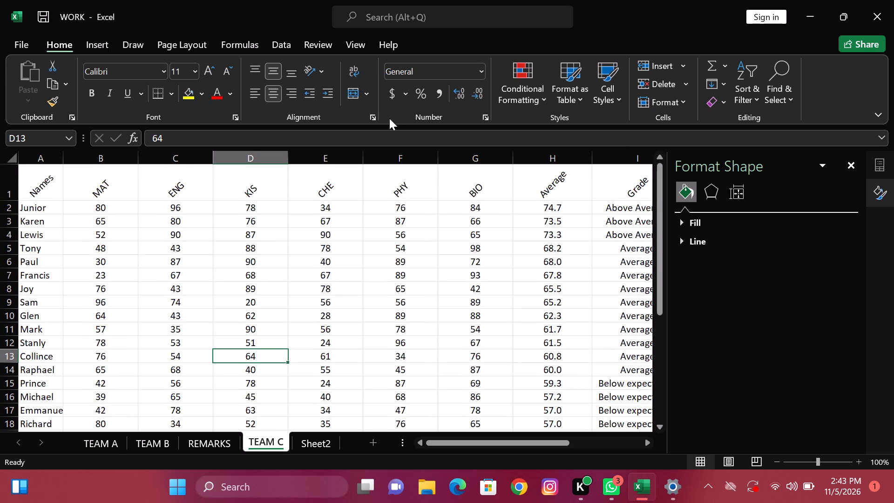
{"action": "left_click_drag", "start_coordinate": [120, 189], "coordinate": [132, 299]}
{"action": "scroll", "coordinate": [122, 194], "scroll_direction": "up", "scroll_amount": 1}
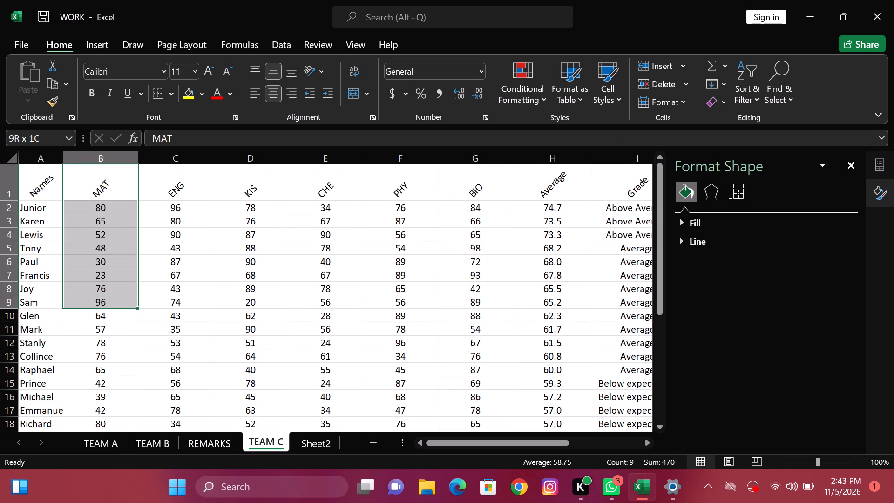
{"action": "scroll", "coordinate": [132, 299], "scroll_direction": "up", "scroll_amount": 1}
{"action": "left_click_drag", "start_coordinate": [132, 299], "coordinate": [335, 279]}
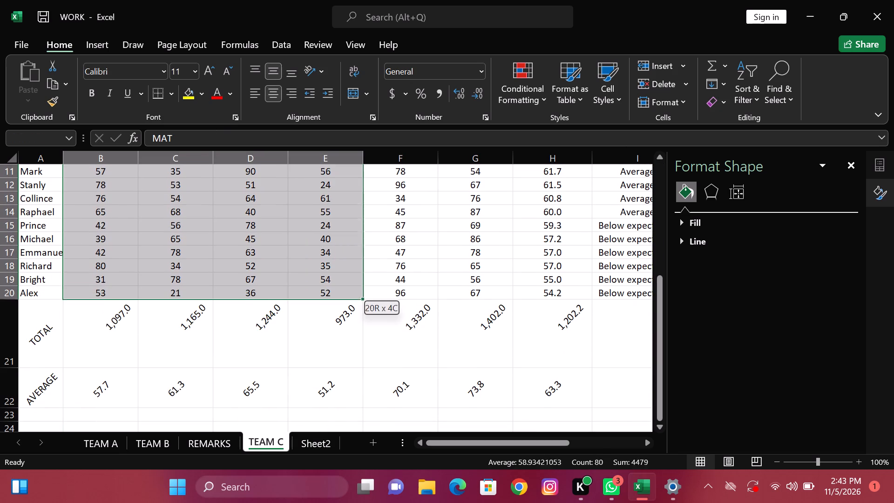
{"action": "left_click_drag", "start_coordinate": [335, 279], "coordinate": [420, 255]}
{"action": "scroll", "coordinate": [372, 299], "scroll_direction": "right", "scroll_amount": 1}
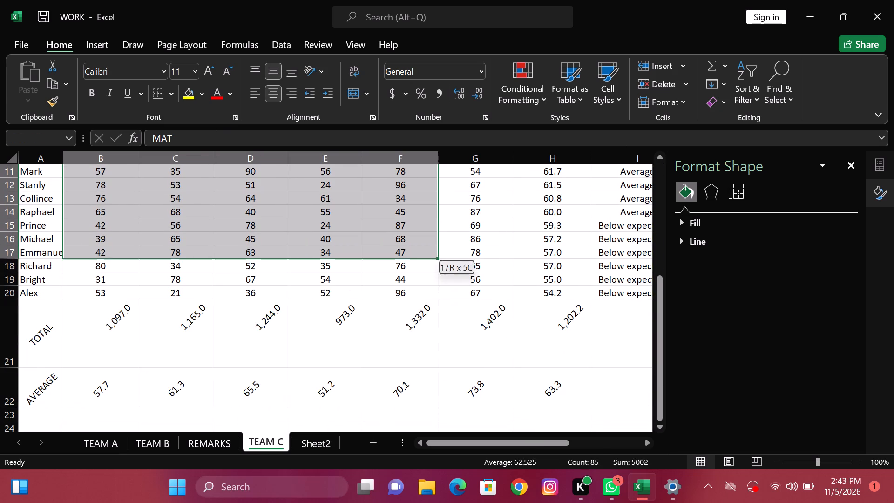
{"action": "scroll", "coordinate": [420, 255], "scroll_direction": "right", "scroll_amount": 1}
{"action": "left_click_drag", "start_coordinate": [420, 255], "coordinate": [460, 287]}
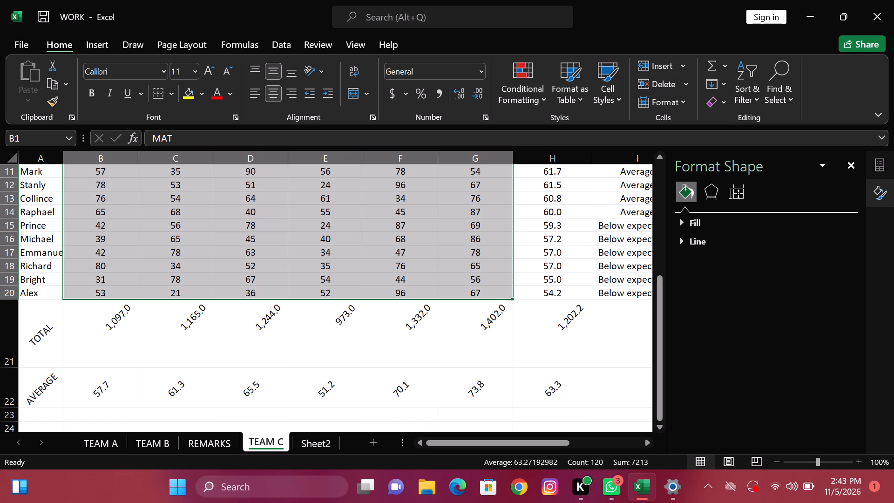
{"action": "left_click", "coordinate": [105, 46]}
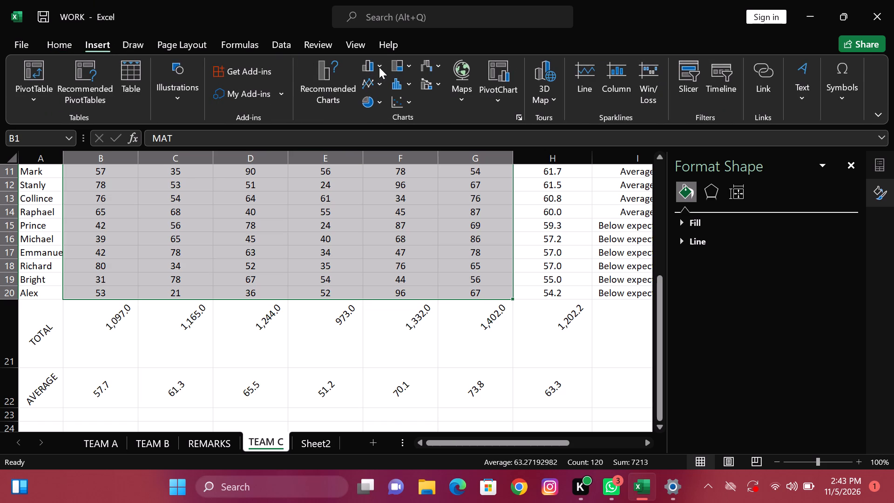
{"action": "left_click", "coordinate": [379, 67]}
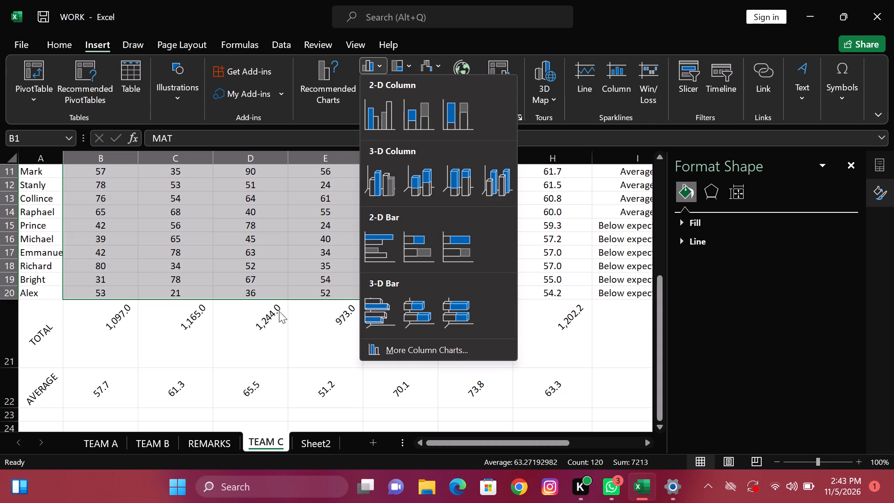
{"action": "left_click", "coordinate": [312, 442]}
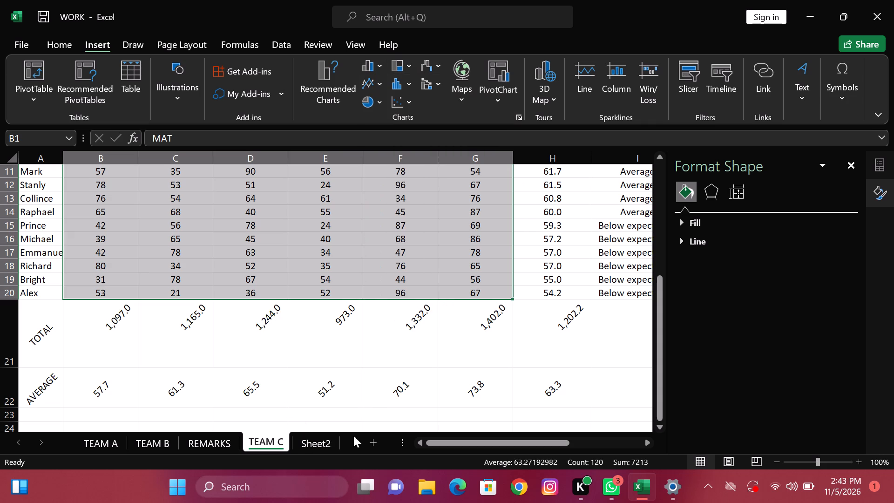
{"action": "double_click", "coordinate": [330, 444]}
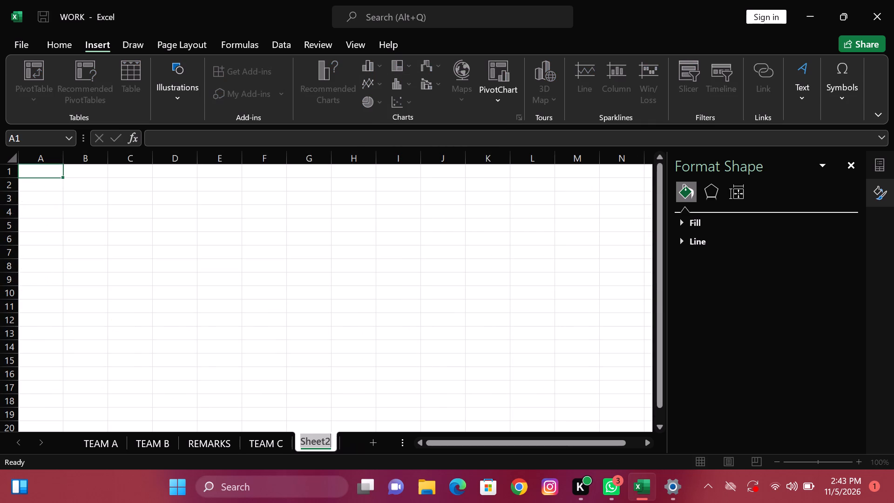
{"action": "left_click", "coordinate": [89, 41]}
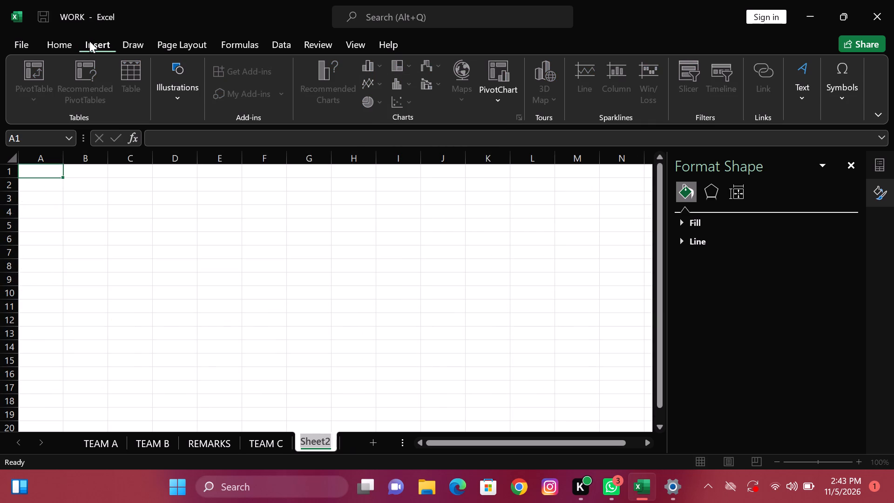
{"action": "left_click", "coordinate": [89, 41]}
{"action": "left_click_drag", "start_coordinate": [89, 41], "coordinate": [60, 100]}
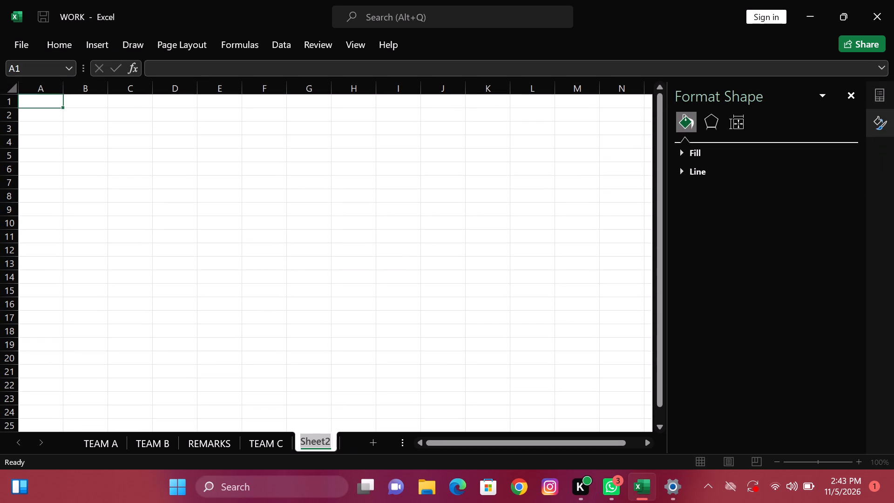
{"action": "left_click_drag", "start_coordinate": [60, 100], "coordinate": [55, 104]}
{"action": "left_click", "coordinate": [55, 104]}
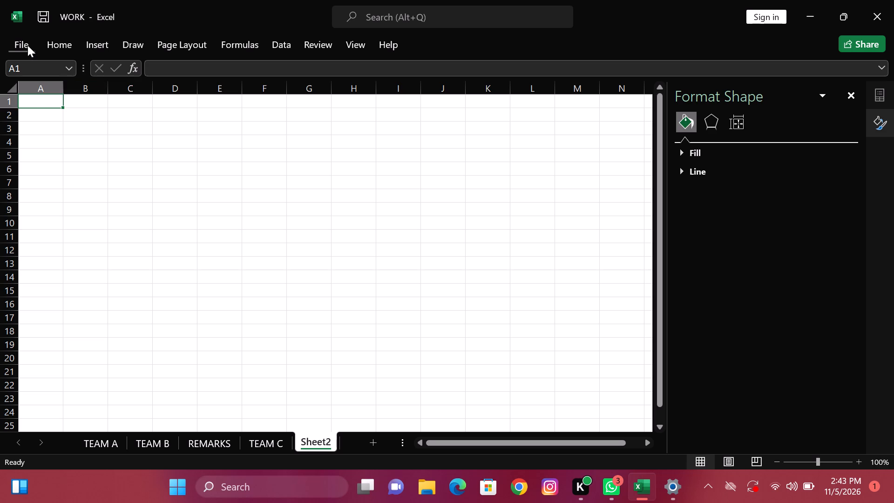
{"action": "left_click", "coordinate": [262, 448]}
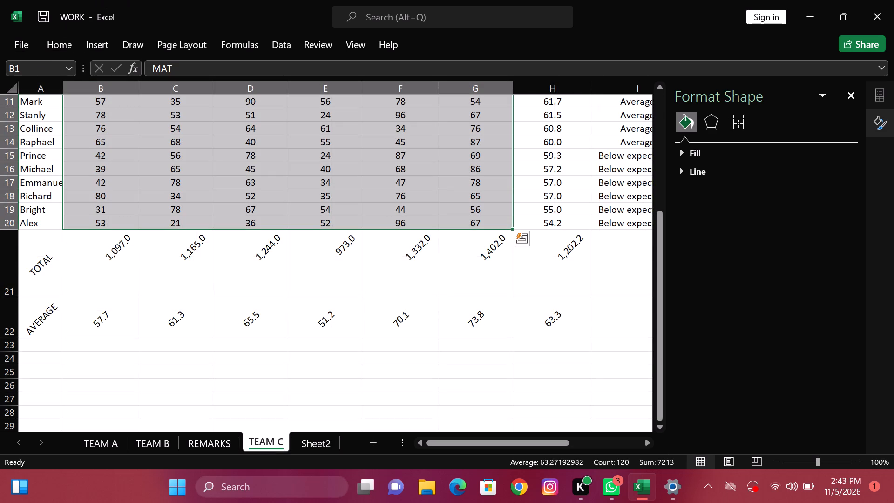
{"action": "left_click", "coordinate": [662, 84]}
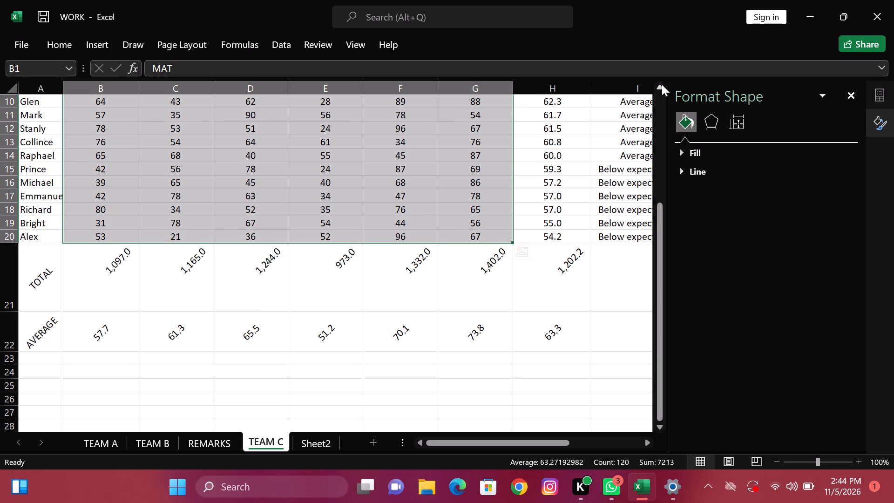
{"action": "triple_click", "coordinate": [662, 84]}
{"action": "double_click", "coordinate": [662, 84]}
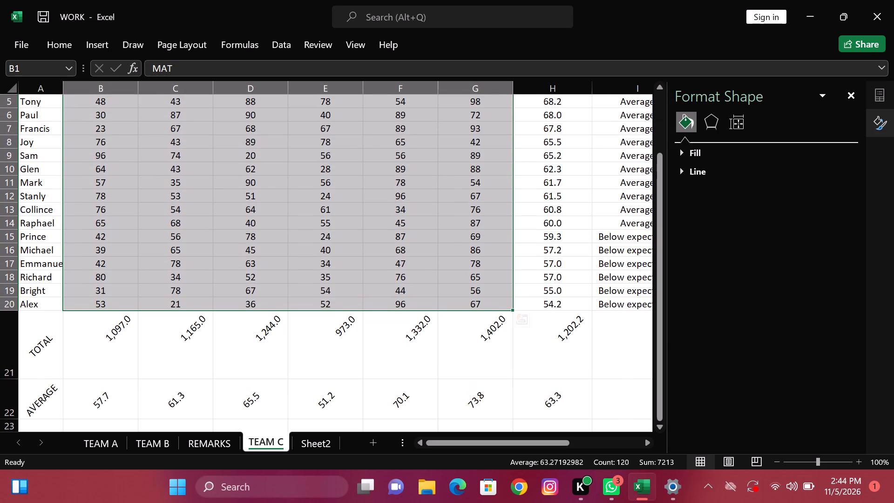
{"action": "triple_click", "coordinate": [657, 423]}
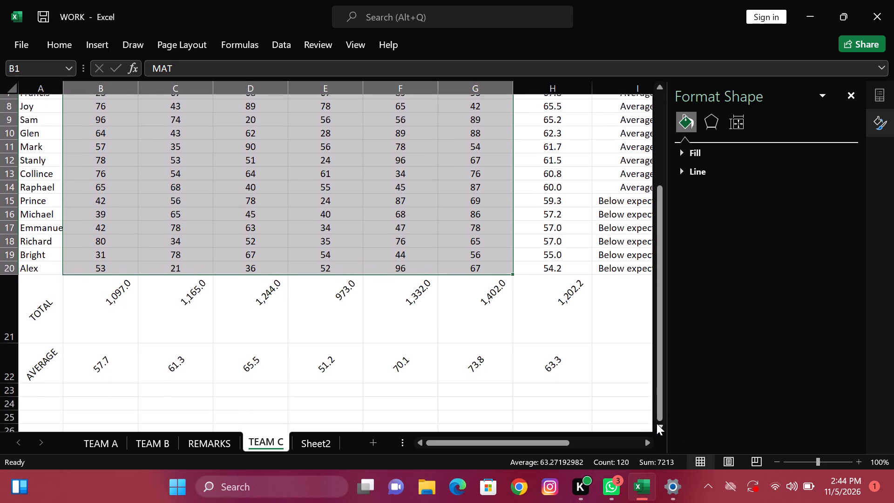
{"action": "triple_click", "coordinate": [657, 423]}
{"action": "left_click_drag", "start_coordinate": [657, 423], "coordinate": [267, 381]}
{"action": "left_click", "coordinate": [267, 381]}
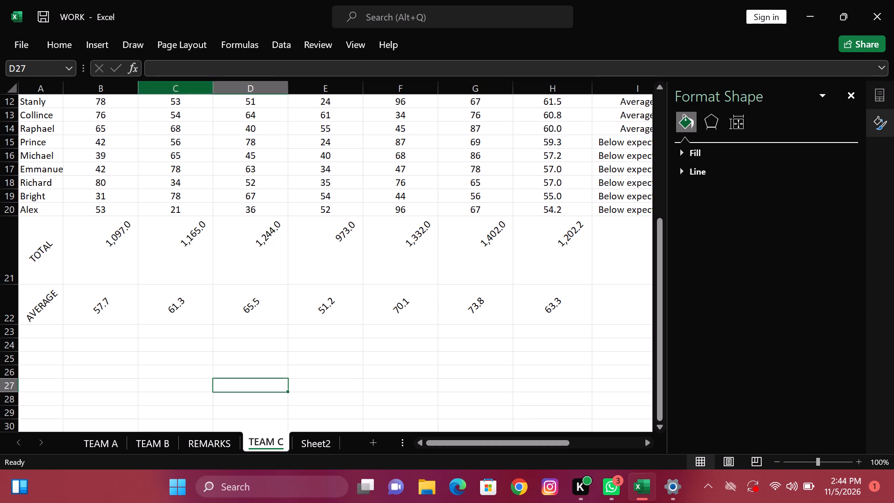
Select cell B2 on the blank Sheet2.
{"action": "left_click", "coordinate": [323, 452]}
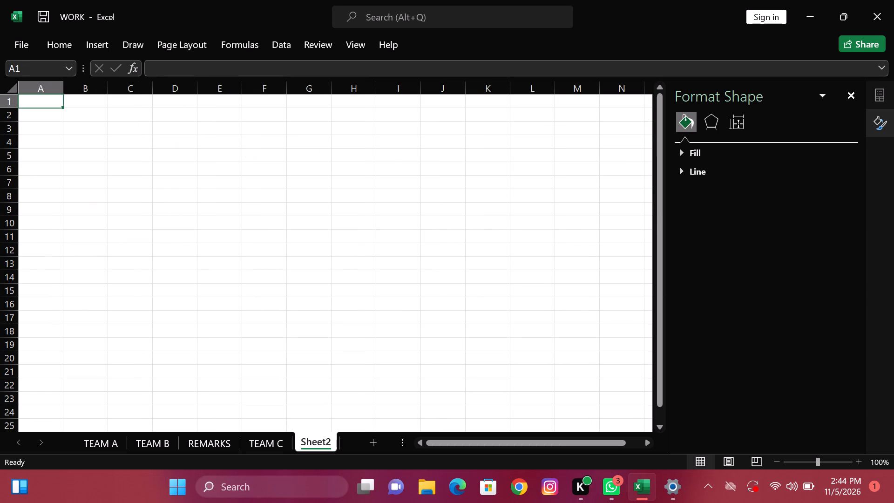
{"action": "left_click", "coordinate": [54, 102]}
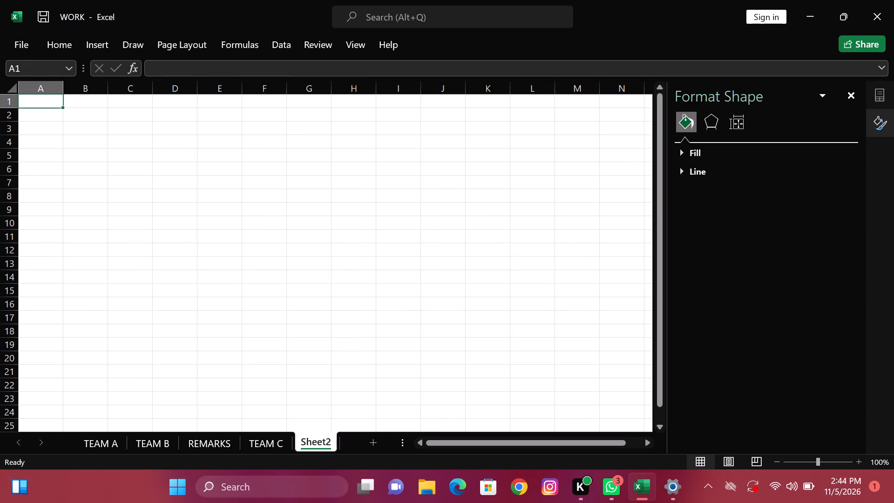
{"action": "left_click", "coordinate": [80, 118]}
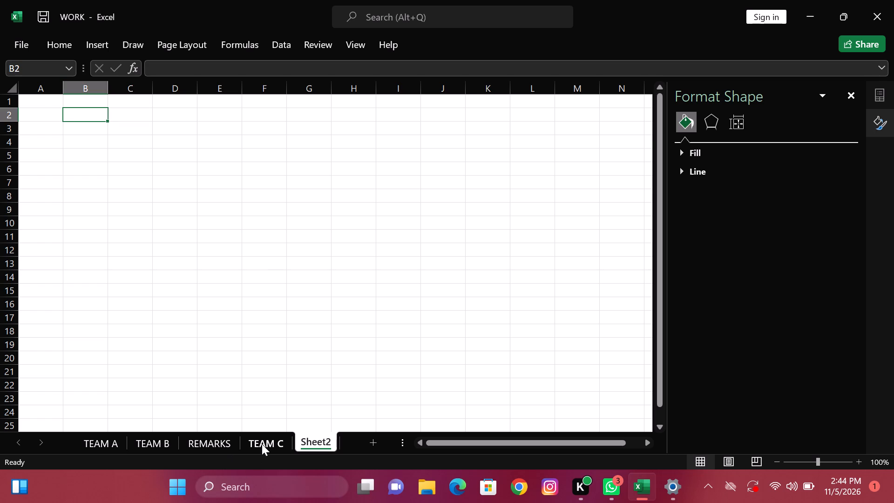
Insert a 2-D clustered column chart on TEAM C from the subject marks, MAT header through Alex's BIO mark, range B1:G20.
{"action": "left_click", "coordinate": [262, 444]}
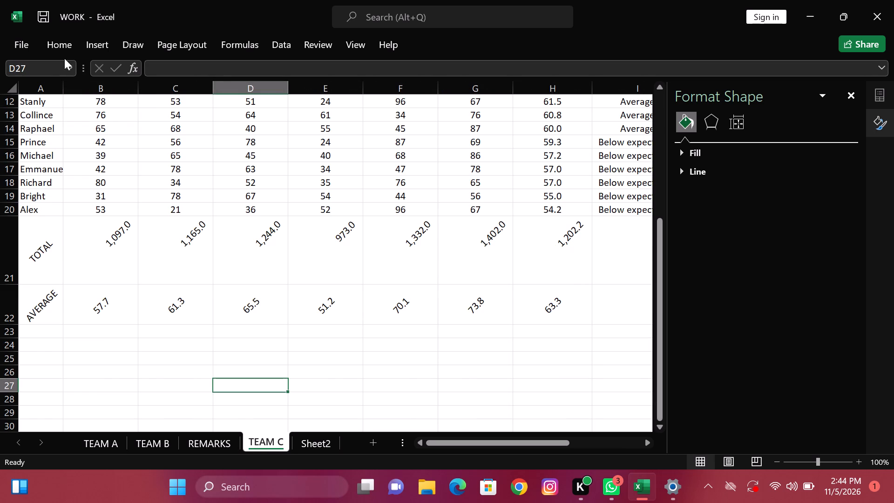
{"action": "double_click", "coordinate": [659, 84]}
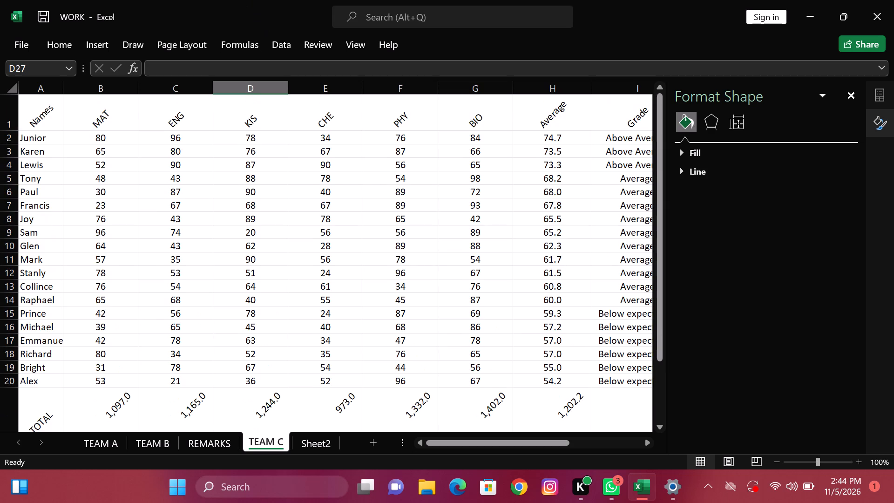
{"action": "left_click_drag", "start_coordinate": [106, 111], "coordinate": [205, 387]}
{"action": "scroll", "coordinate": [130, 185], "scroll_direction": "up", "scroll_amount": 1}
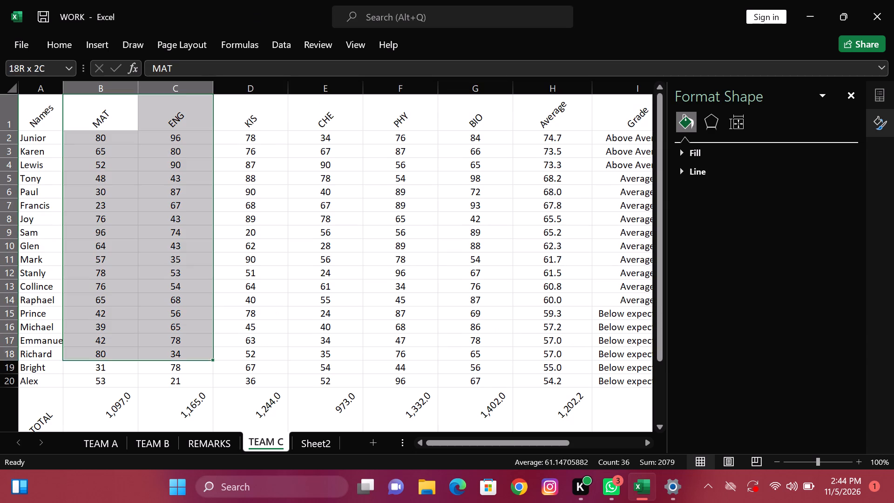
{"action": "left_click_drag", "start_coordinate": [205, 387], "coordinate": [454, 346]}
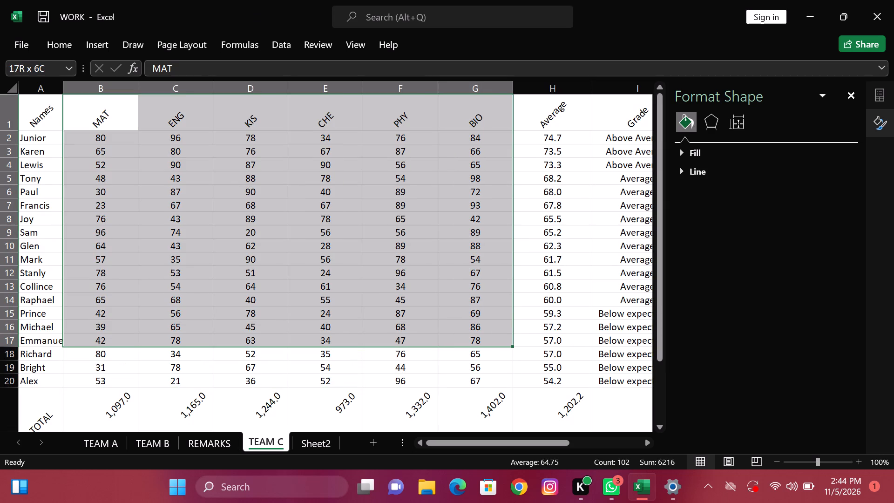
{"action": "left_click_drag", "start_coordinate": [454, 346], "coordinate": [449, 381]}
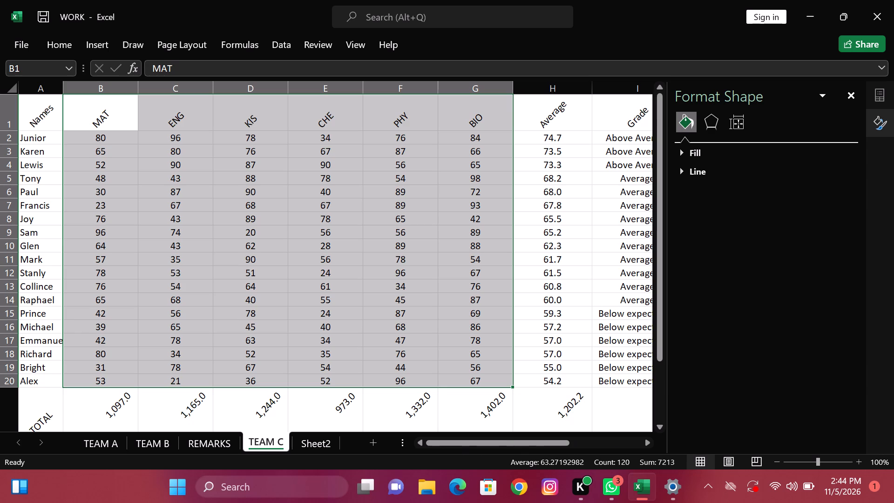
{"action": "left_click", "coordinate": [108, 43]}
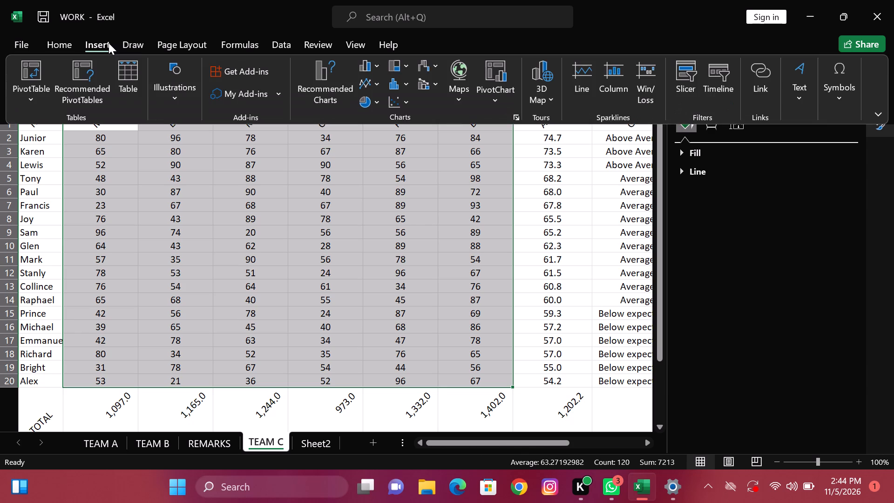
{"action": "left_click", "coordinate": [378, 67]}
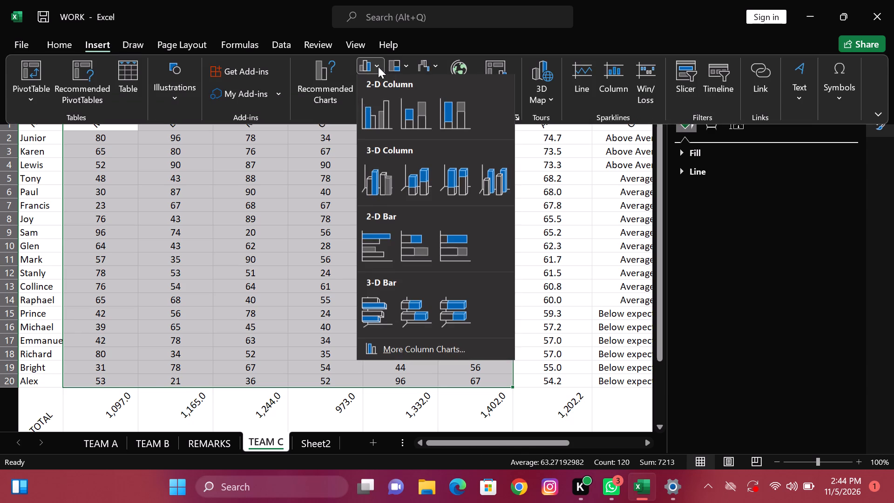
{"action": "left_click", "coordinate": [377, 122]}
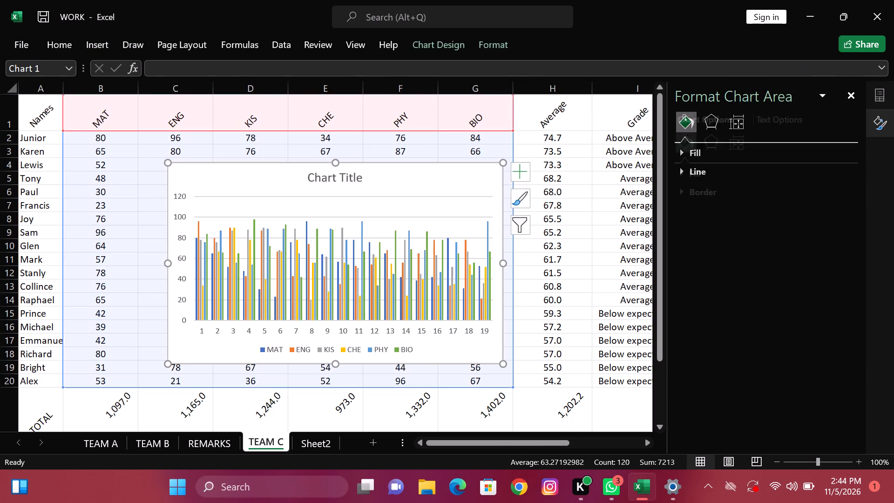
Copy the new column chart from TEAM C and paste it at cell B2 on Sheet2.
{"action": "left_click", "coordinate": [370, 176]}
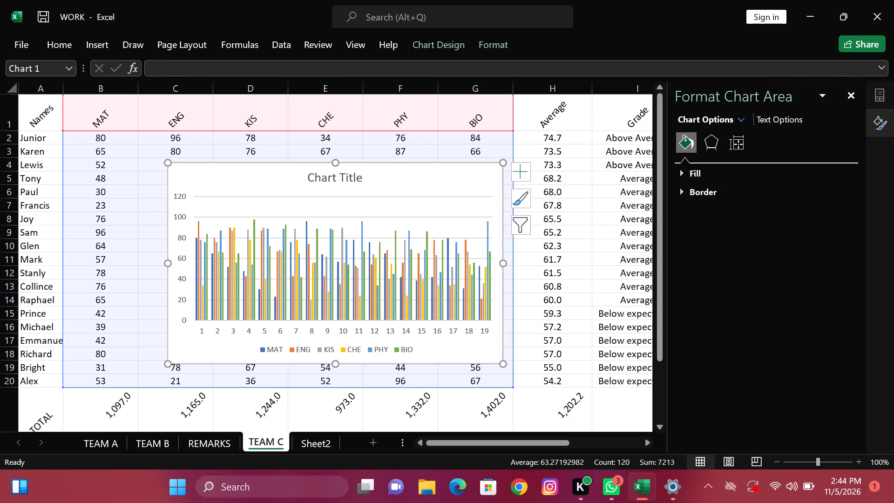
{"action": "double_click", "coordinate": [370, 176]}
{"action": "left_click", "coordinate": [331, 447]}
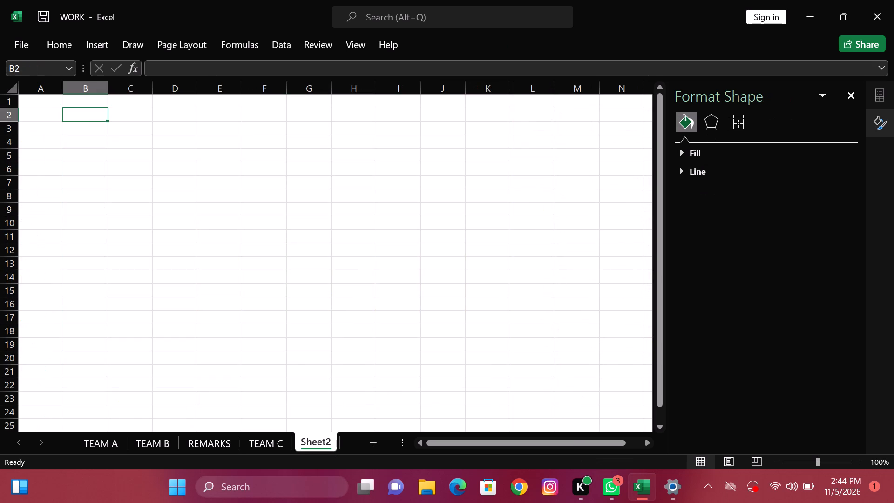
{"action": "left_click", "coordinate": [279, 448]}
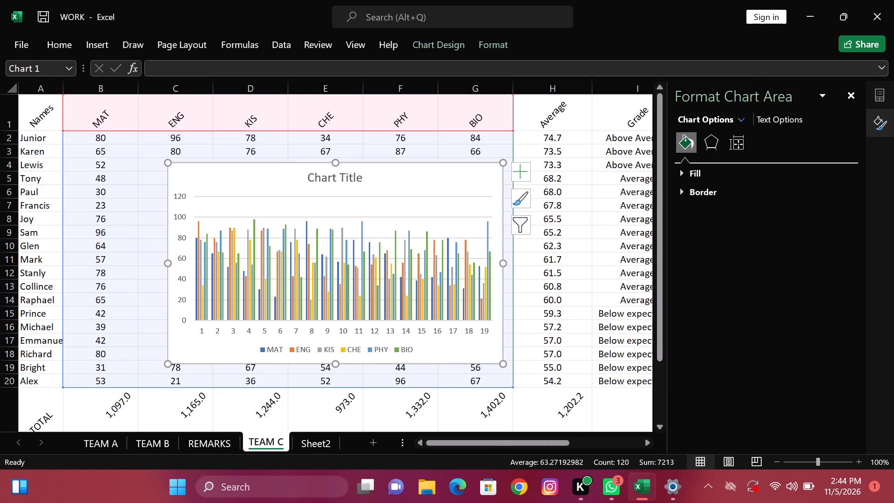
{"action": "left_click", "coordinate": [401, 186]}
{"action": "left_click", "coordinate": [52, 48]}
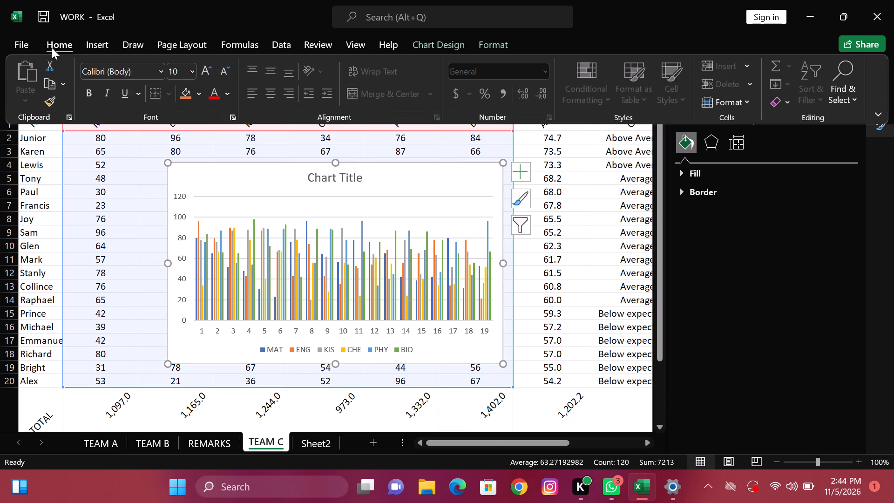
{"action": "double_click", "coordinate": [198, 179]}
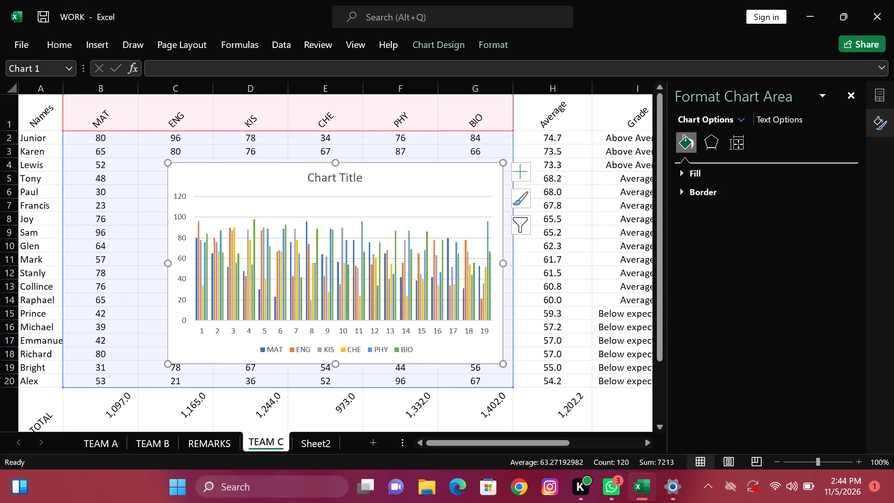
{"action": "left_click", "coordinate": [72, 48]}
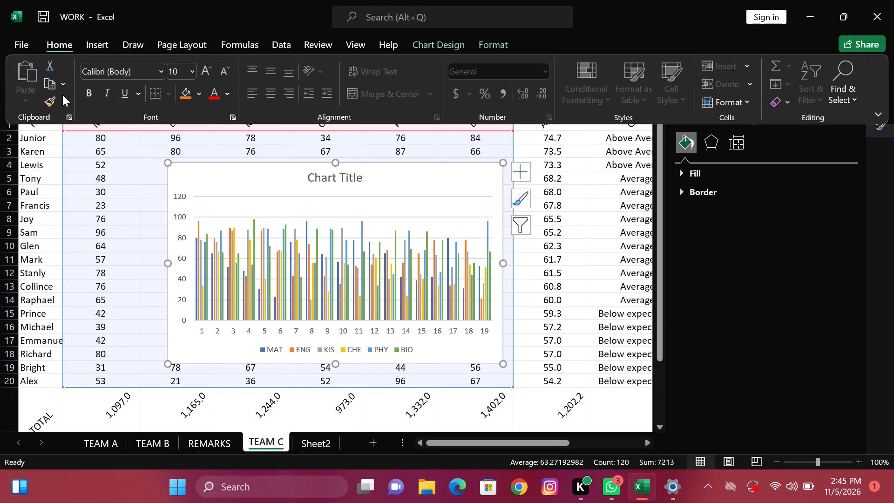
{"action": "left_click", "coordinate": [54, 81]}
{"action": "left_click", "coordinate": [306, 438]}
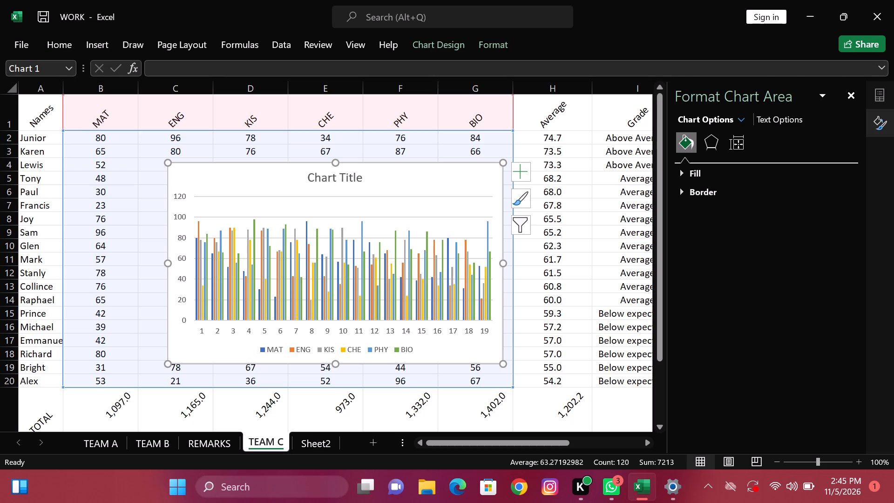
{"action": "left_click", "coordinate": [312, 445]}
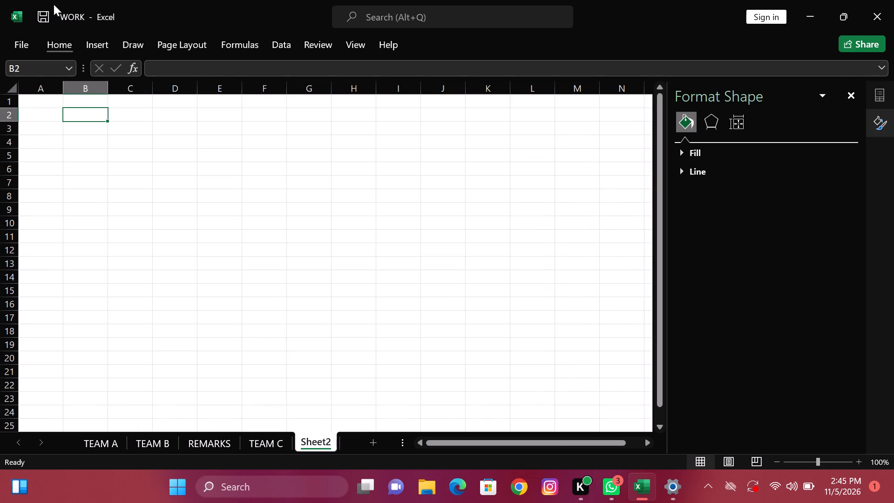
{"action": "left_click", "coordinate": [56, 49]}
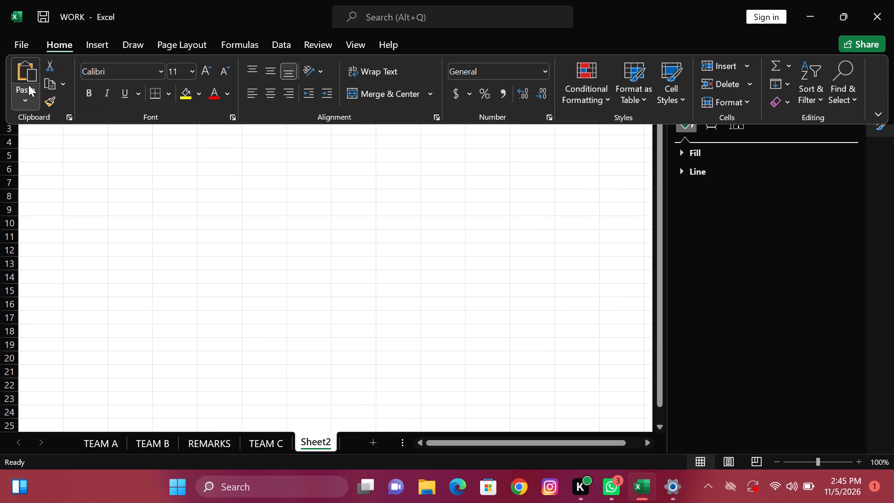
{"action": "left_click", "coordinate": [28, 85]}
{"action": "left_click", "coordinate": [28, 82]}
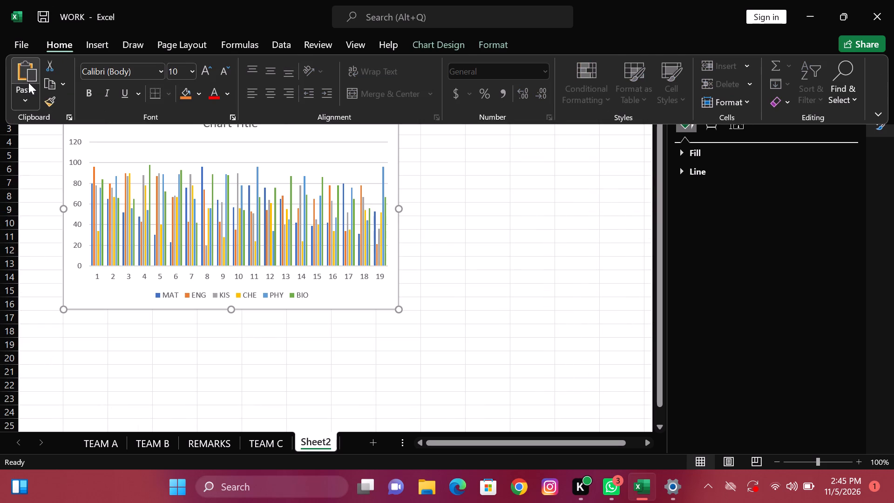
Move the pasted chart on Sheet2 so that its upper-left corner lies at about cell C7.
{"action": "left_click", "coordinate": [257, 335]}
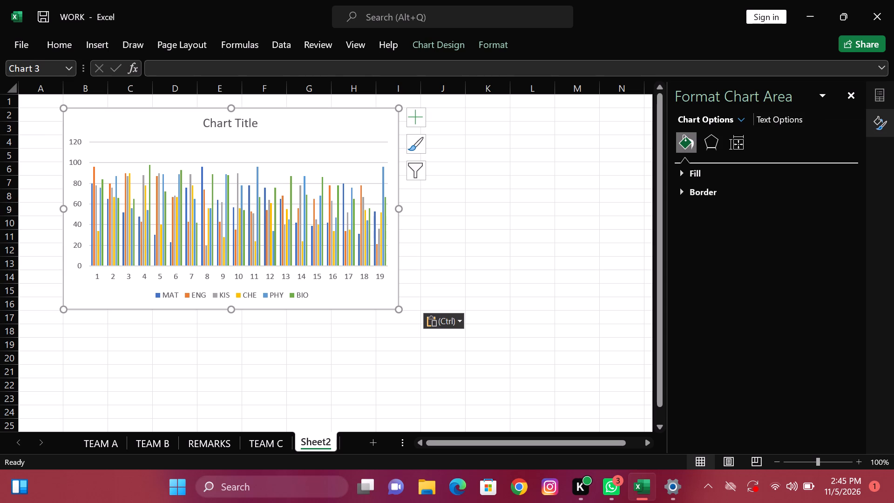
{"action": "left_click", "coordinate": [267, 126]}
{"action": "left_click_drag", "start_coordinate": [267, 126], "coordinate": [342, 197]}
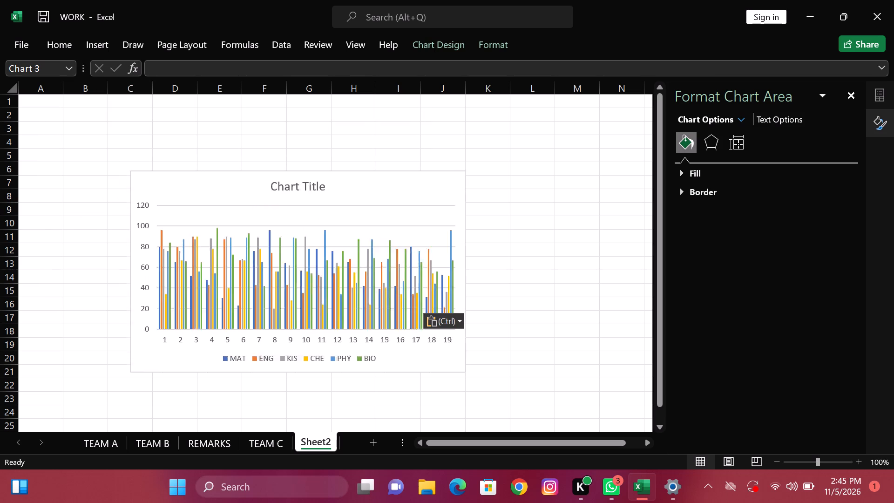
{"action": "left_click_drag", "start_coordinate": [342, 197], "coordinate": [339, 195]}
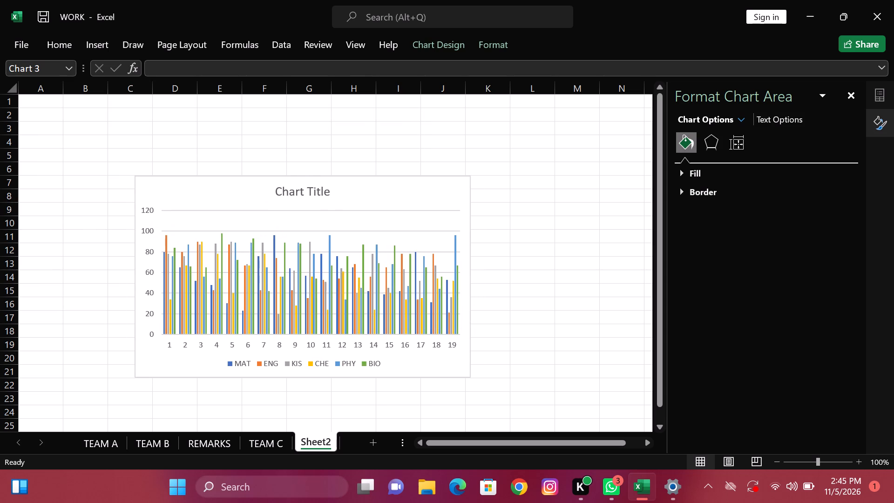
Enlarge the Sheet2 chart by raising its top edge to about row 4 and extending its right edge to about the end of column L.
{"action": "left_click_drag", "start_coordinate": [305, 176], "coordinate": [311, 142]}
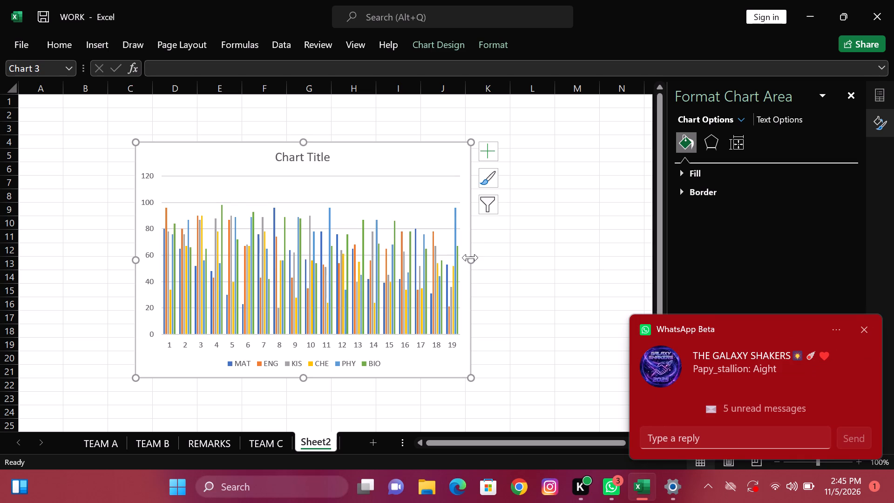
{"action": "left_click_drag", "start_coordinate": [470, 258], "coordinate": [556, 258]}
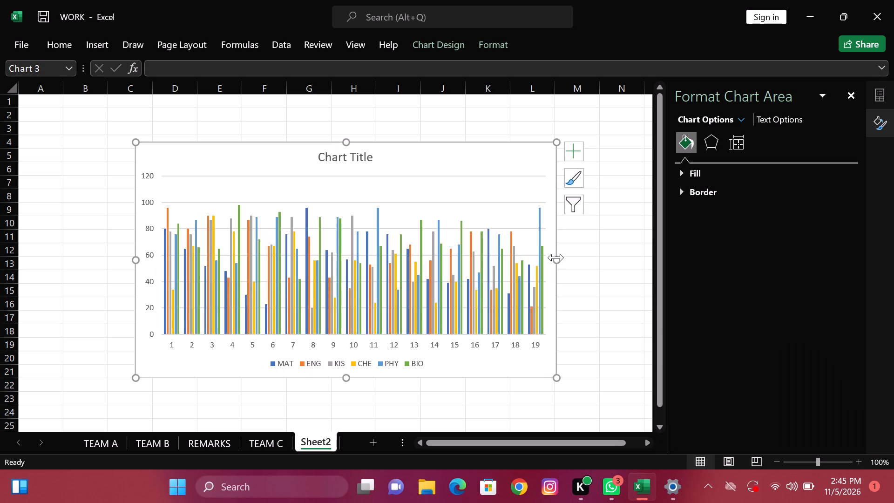
Widen the Sheet2 chart by extending its right edge to about mid-column N and its left edge to about the start of column B.
{"action": "left_click_drag", "start_coordinate": [556, 258], "coordinate": [618, 258]}
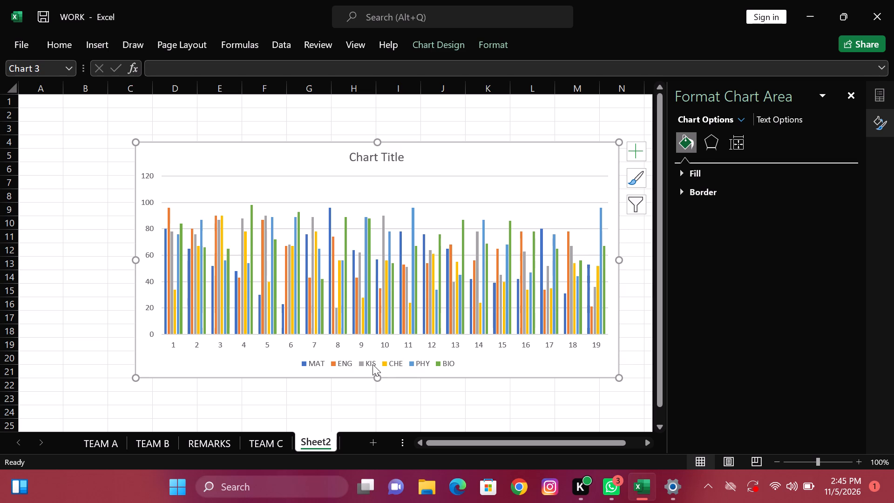
{"action": "left_click_drag", "start_coordinate": [138, 260], "coordinate": [68, 267]}
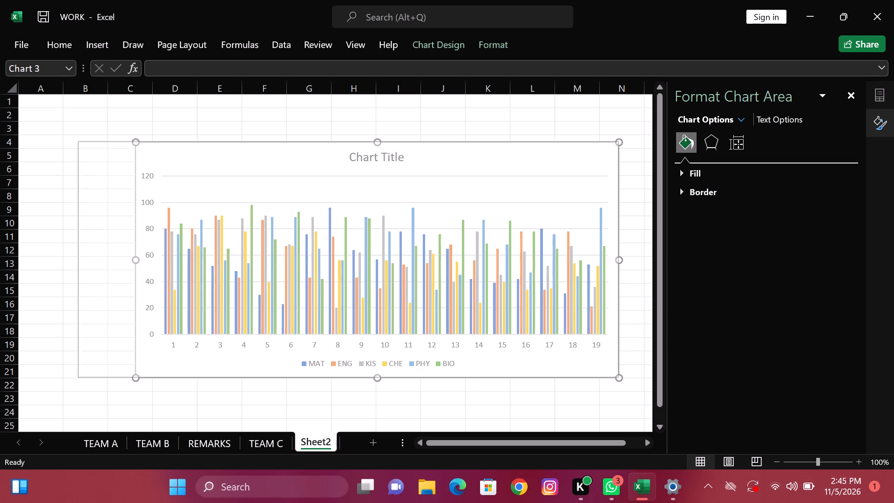
{"action": "left_click_drag", "start_coordinate": [68, 267], "coordinate": [64, 263]}
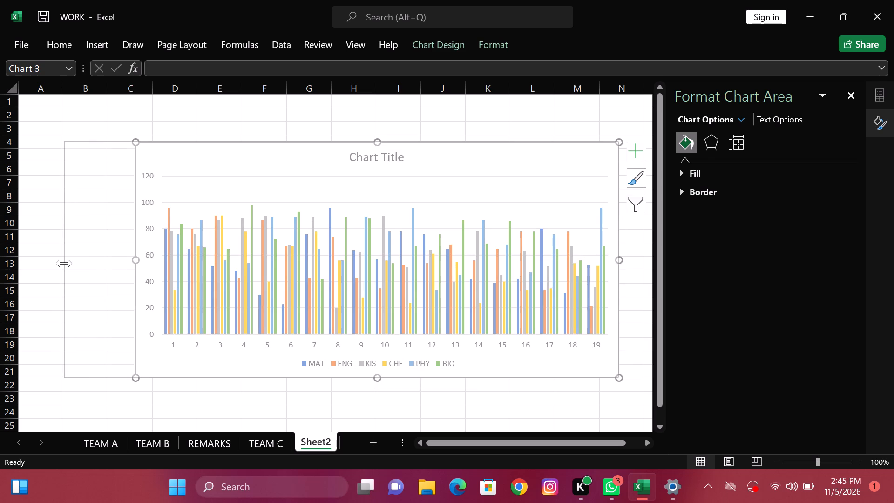
{"action": "left_click", "coordinate": [388, 365]}
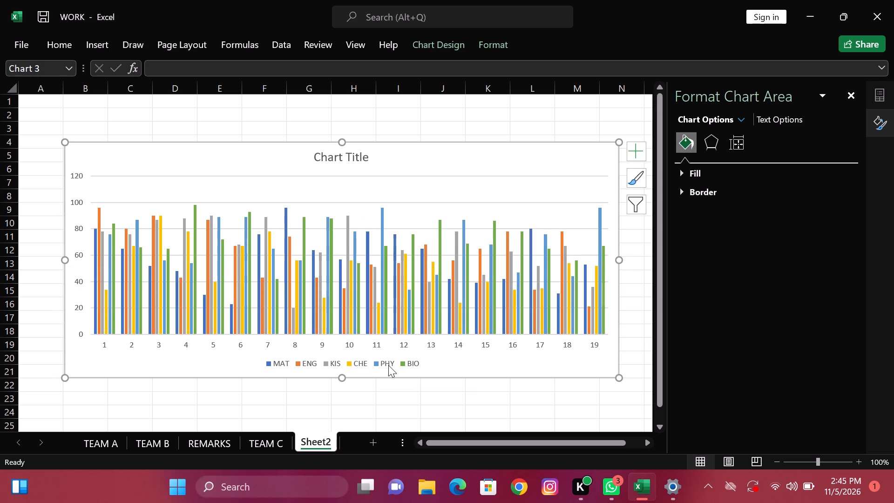
{"action": "left_click", "coordinate": [508, 400]}
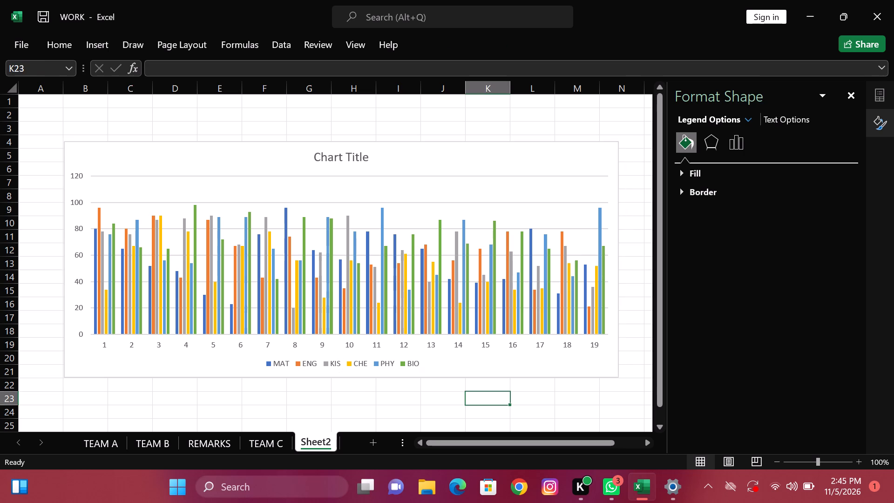
Make the Sheet2 chart taller by extending its bottom edge to about the end of row 26.
{"action": "left_click", "coordinate": [344, 383]}
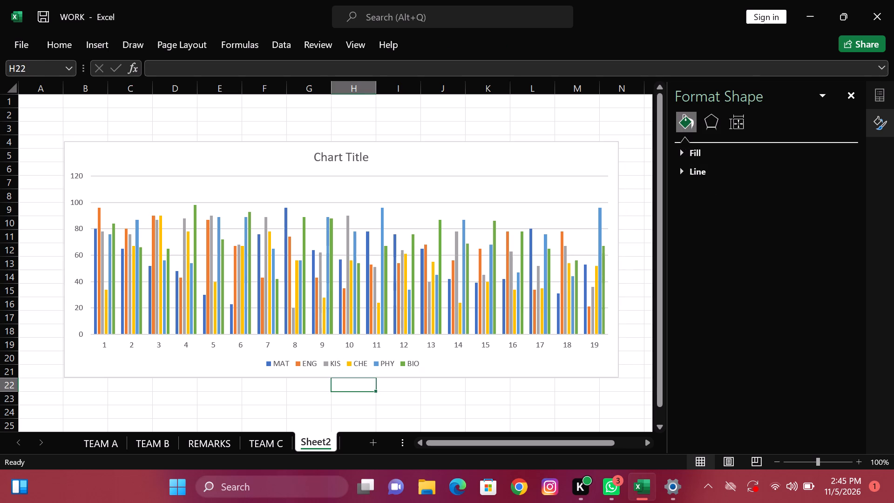
{"action": "left_click", "coordinate": [344, 375]}
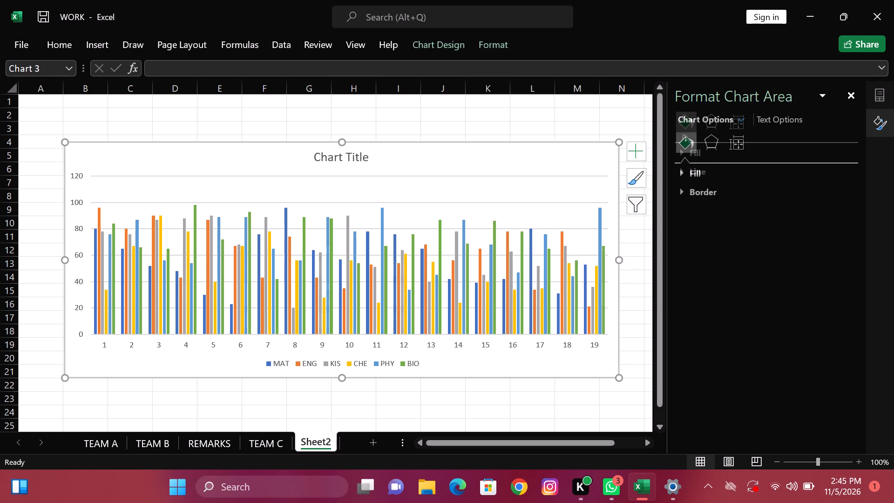
{"action": "left_click_drag", "start_coordinate": [342, 375], "coordinate": [335, 419]}
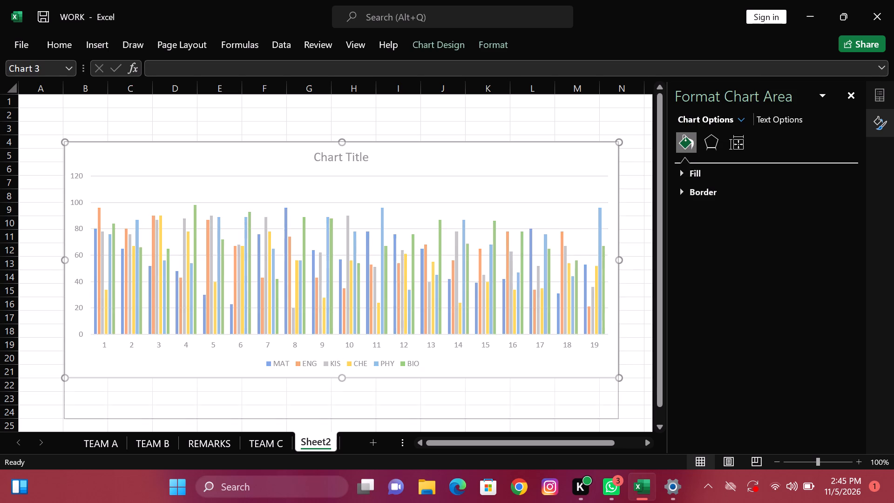
{"action": "left_click_drag", "start_coordinate": [335, 419], "coordinate": [334, 433]}
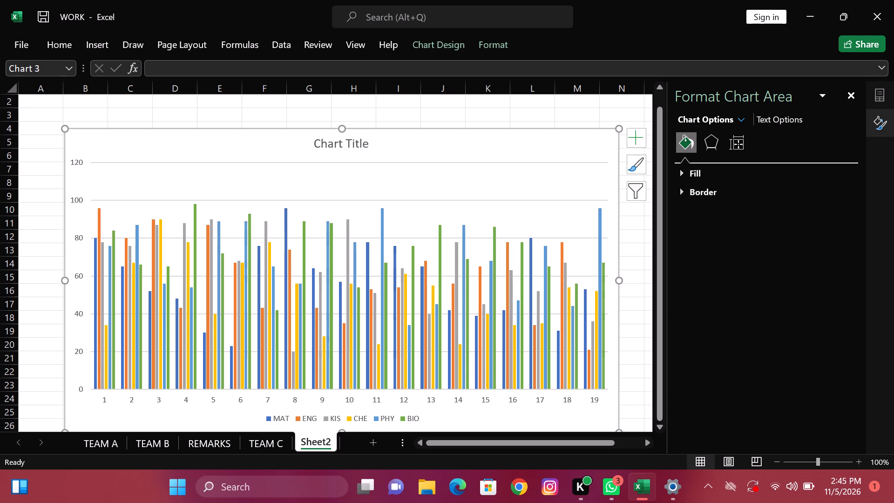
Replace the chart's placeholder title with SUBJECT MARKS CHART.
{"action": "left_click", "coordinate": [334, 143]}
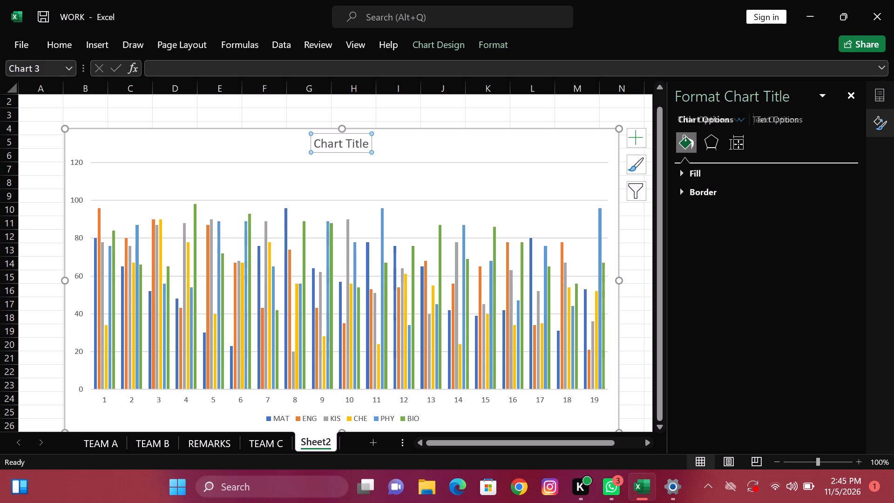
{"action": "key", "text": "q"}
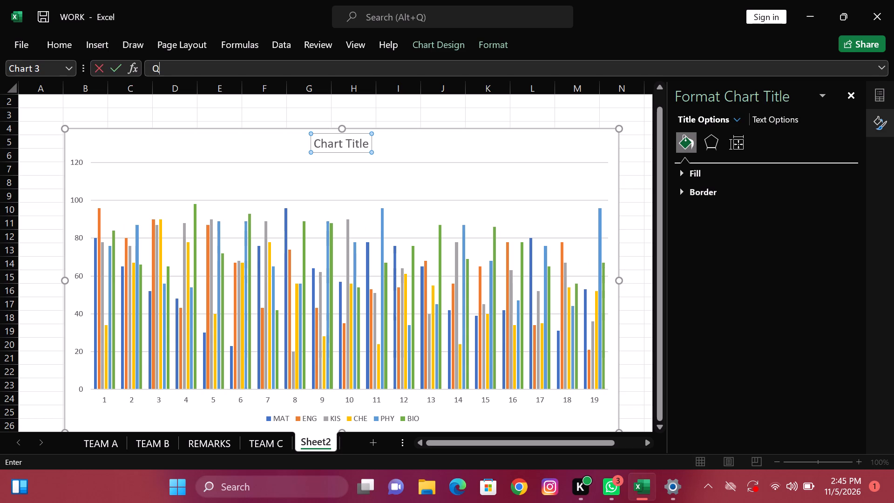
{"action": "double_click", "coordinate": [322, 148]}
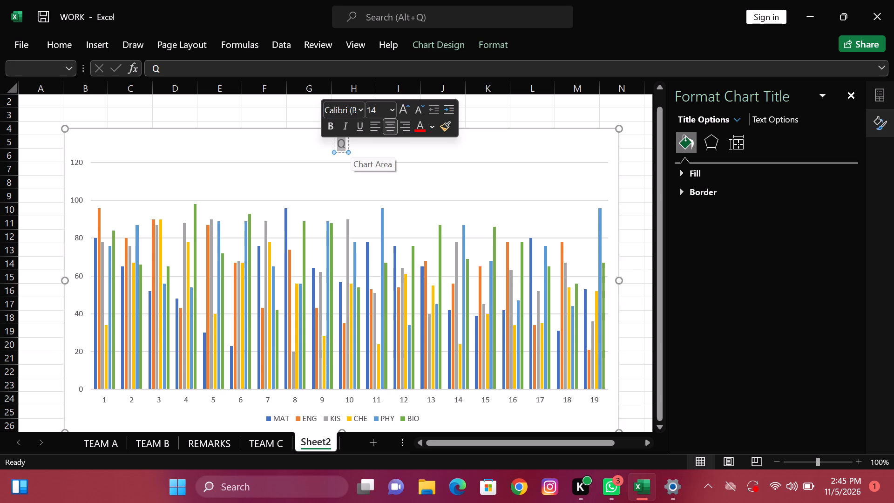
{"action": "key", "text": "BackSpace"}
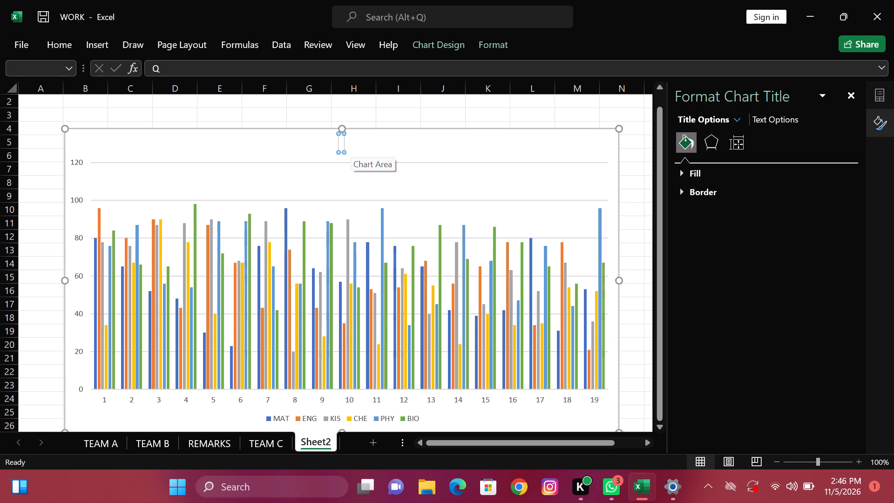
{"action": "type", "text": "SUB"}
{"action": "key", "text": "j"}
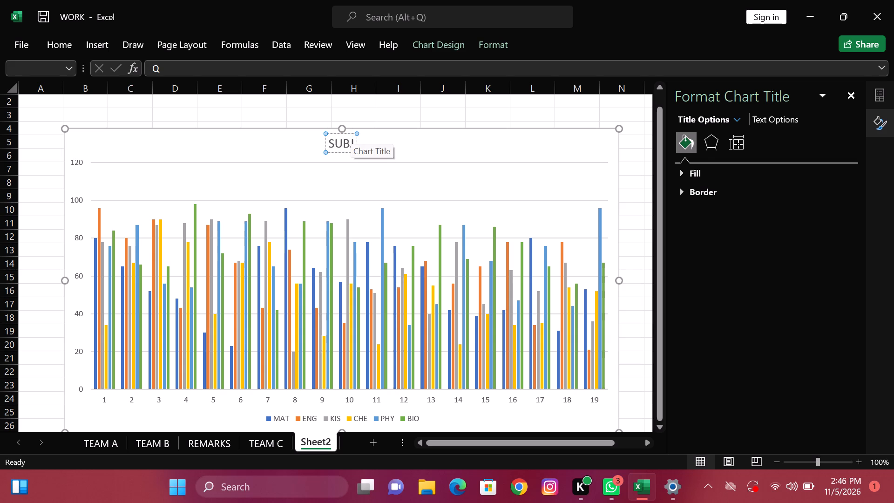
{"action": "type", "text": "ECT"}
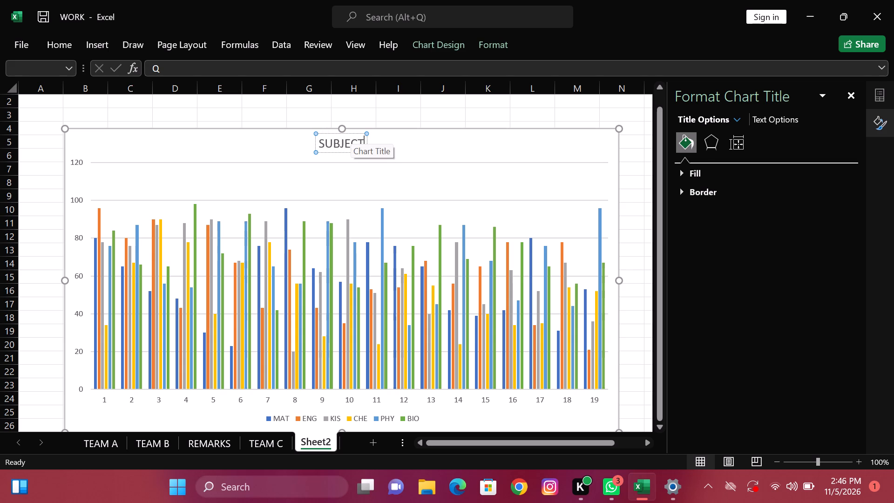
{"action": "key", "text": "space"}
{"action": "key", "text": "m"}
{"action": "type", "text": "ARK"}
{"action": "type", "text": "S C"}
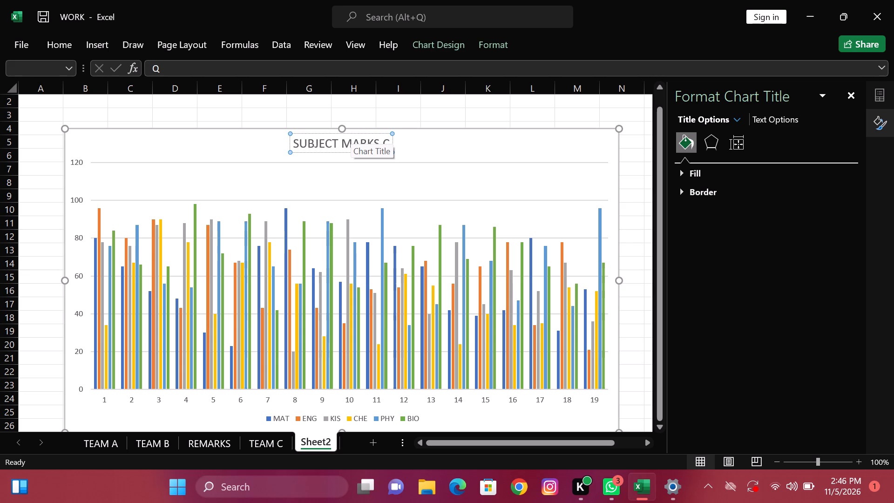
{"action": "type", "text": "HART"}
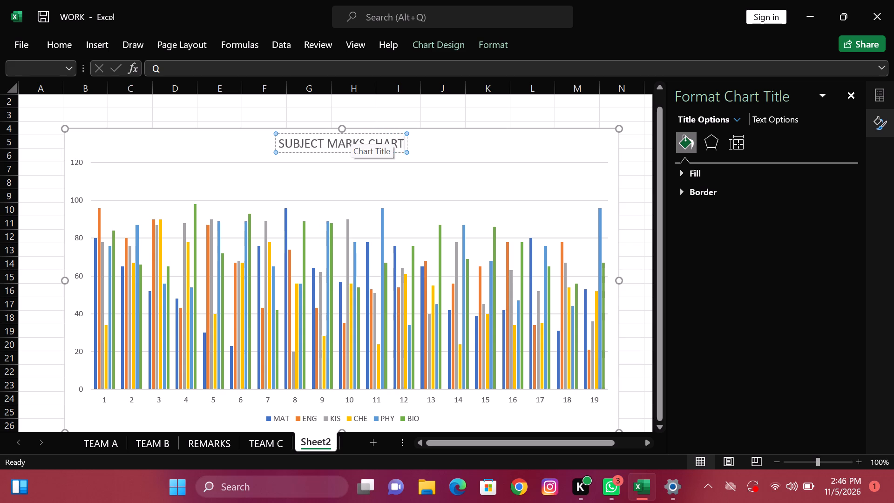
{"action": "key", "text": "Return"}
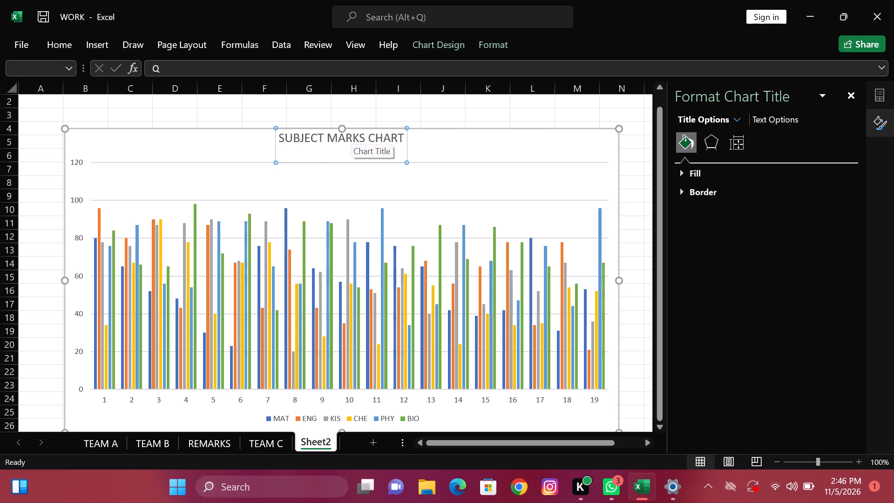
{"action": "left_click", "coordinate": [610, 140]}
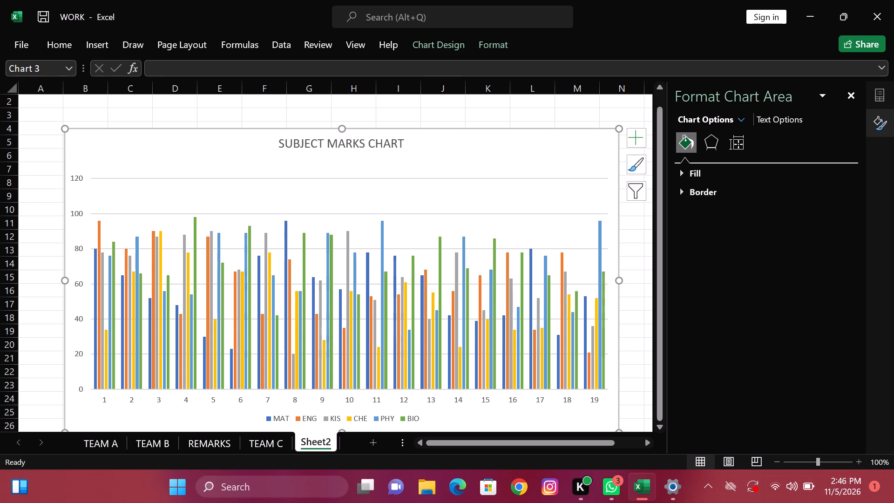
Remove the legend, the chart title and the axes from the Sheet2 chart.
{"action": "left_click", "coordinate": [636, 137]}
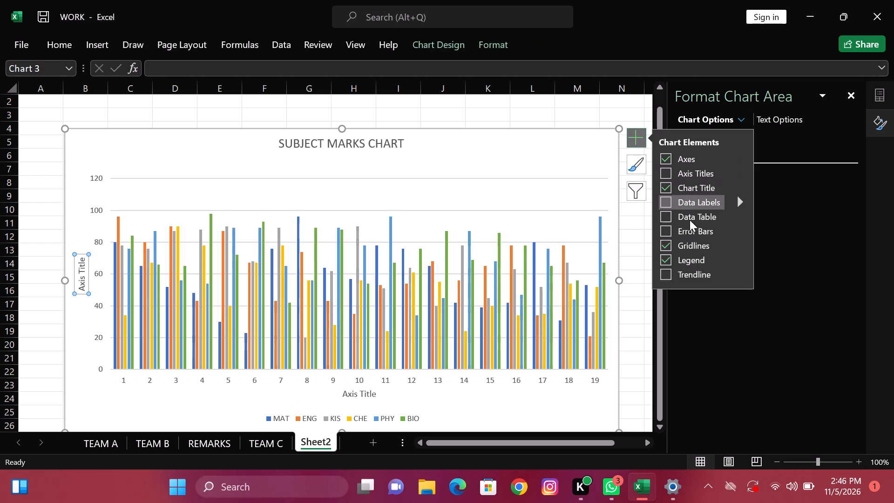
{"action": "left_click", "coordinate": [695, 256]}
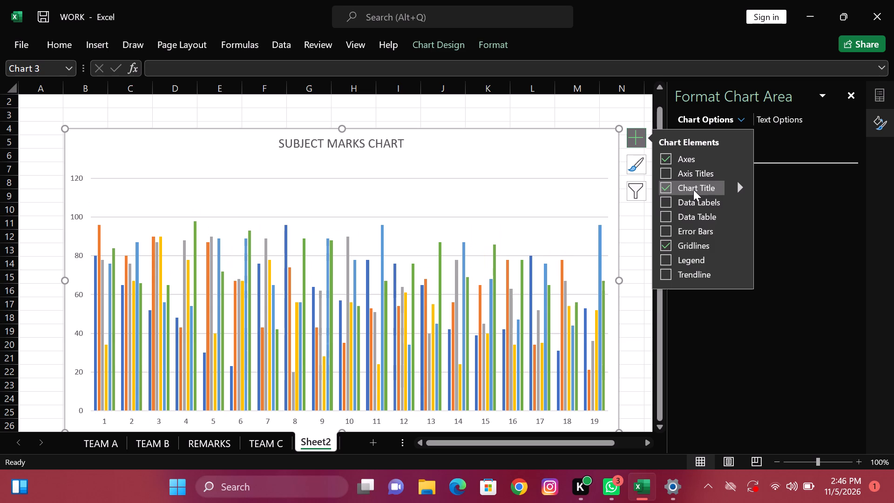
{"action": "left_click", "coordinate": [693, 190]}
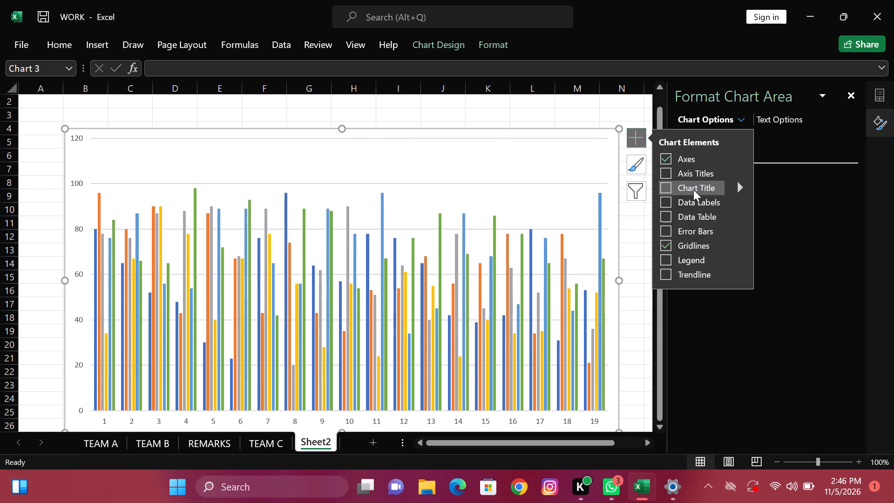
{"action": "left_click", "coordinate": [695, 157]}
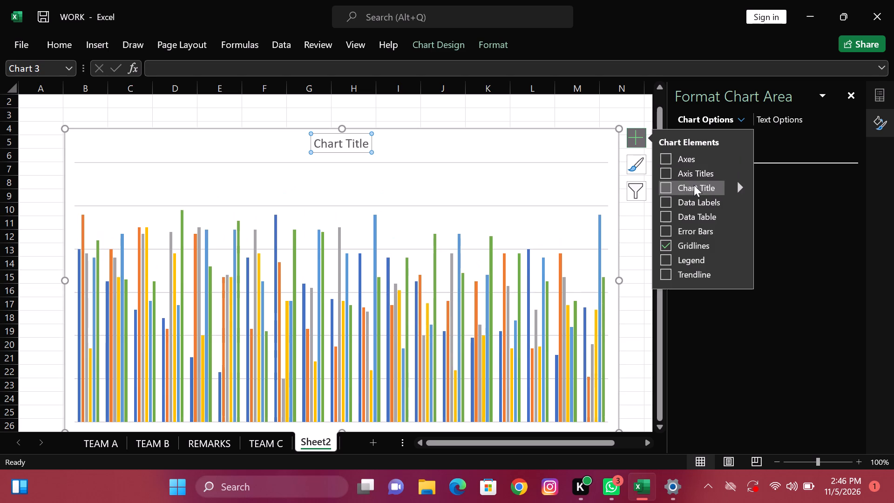
Add a chart title above the Sheet2 chart, along with axis titles and both axes.
{"action": "left_click", "coordinate": [742, 185]}
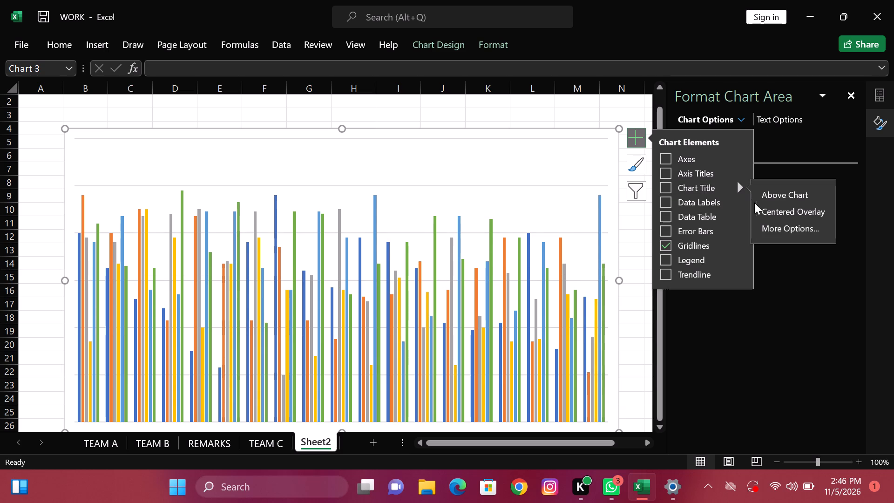
{"action": "left_click", "coordinate": [797, 189]}
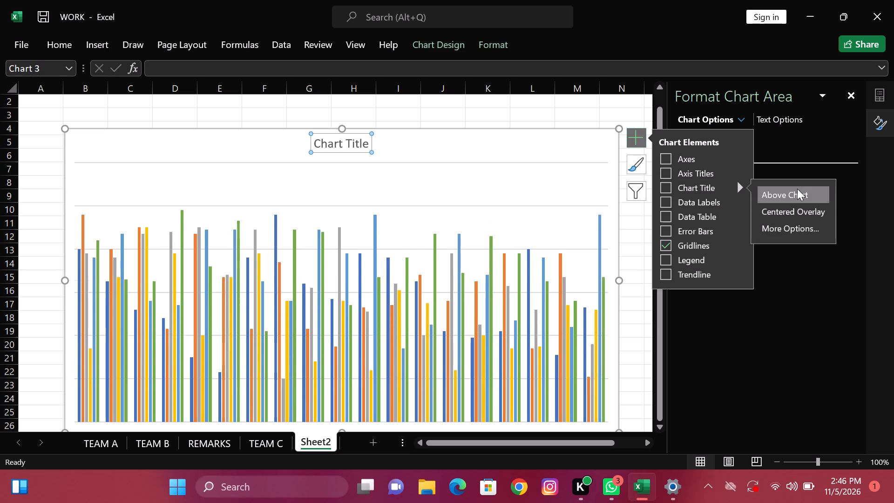
{"action": "left_click", "coordinate": [704, 170]}
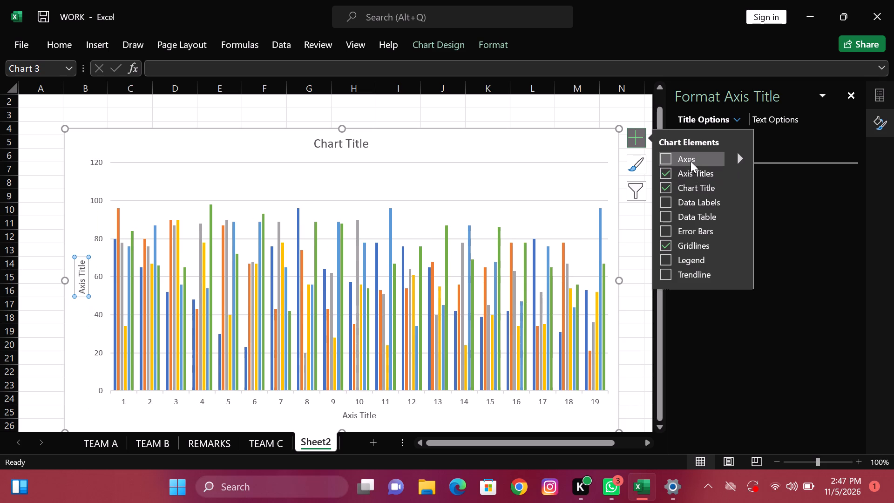
{"action": "left_click", "coordinate": [691, 161]}
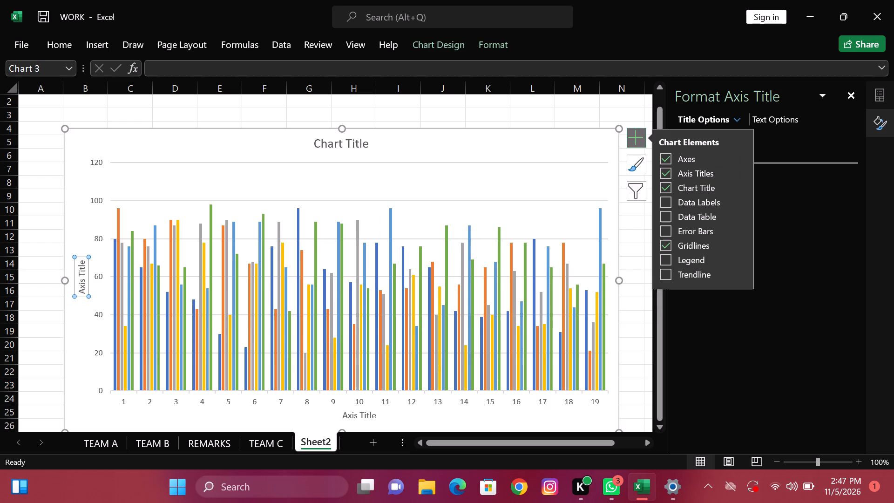
Add a legend listing the subjects to the right of the plot area in the Sheet2 chart.
{"action": "left_click", "coordinate": [81, 286]}
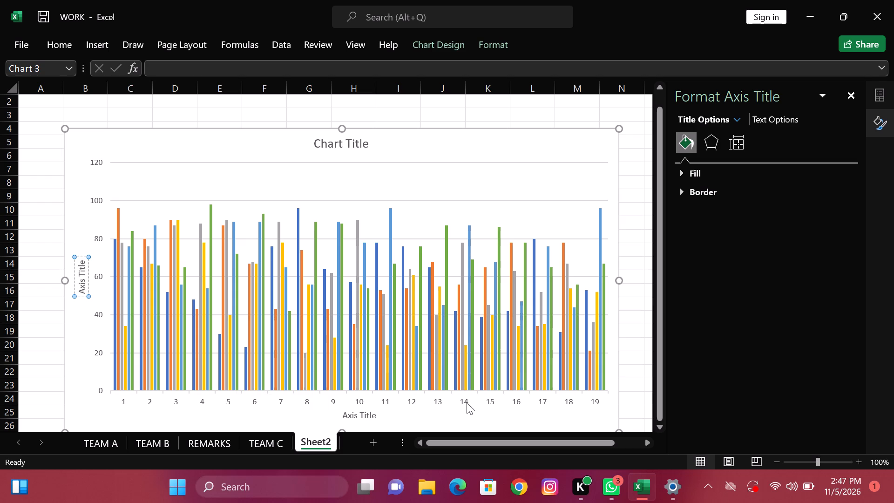
{"action": "triple_click", "coordinate": [657, 426]}
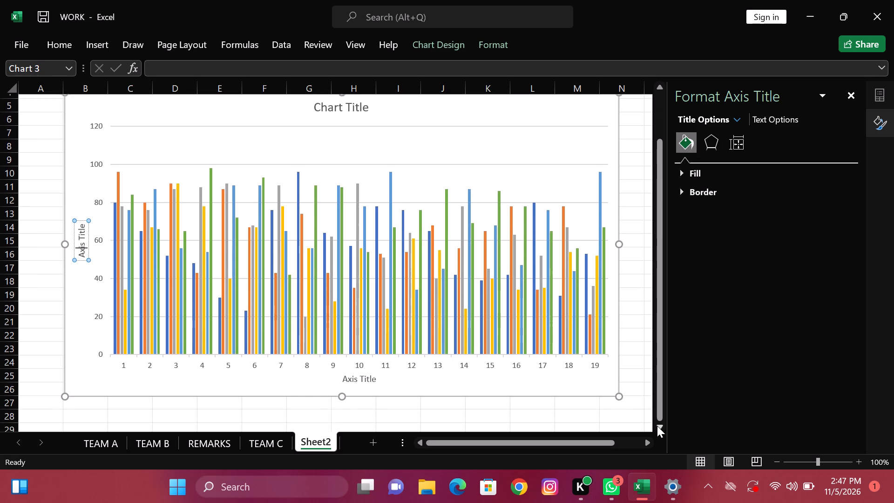
{"action": "double_click", "coordinate": [657, 426]}
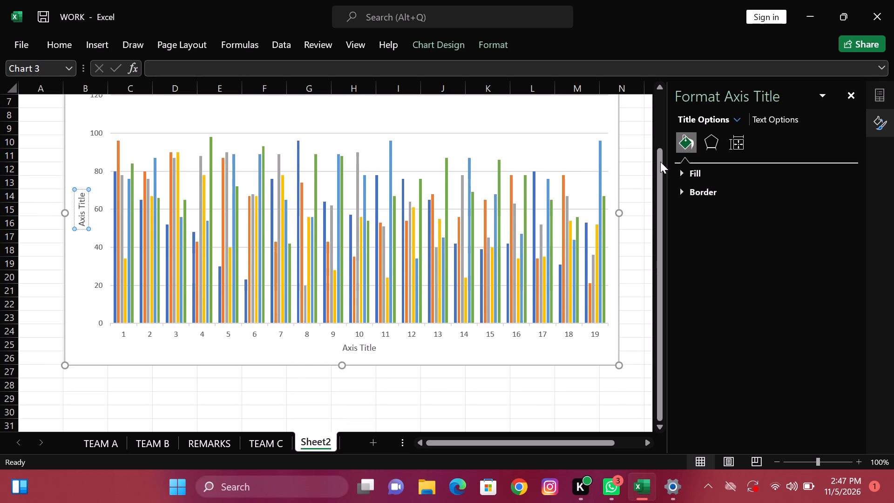
{"action": "left_click", "coordinate": [481, 119]}
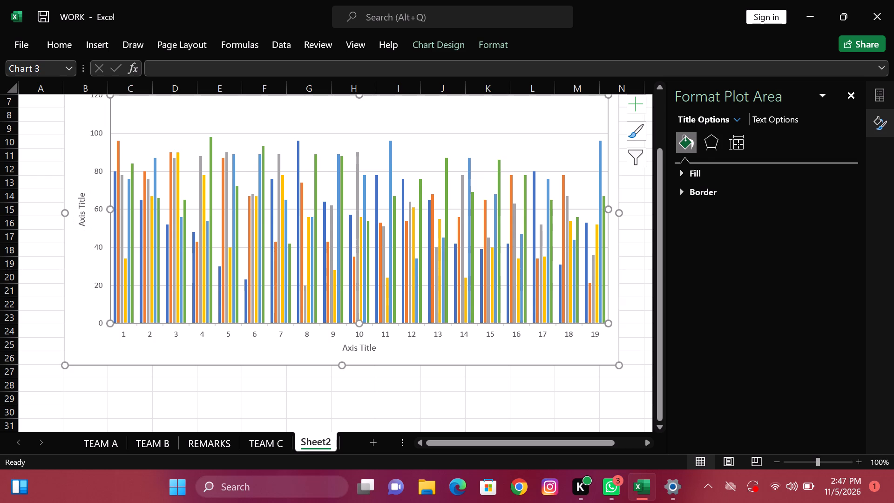
{"action": "left_click", "coordinate": [638, 107]}
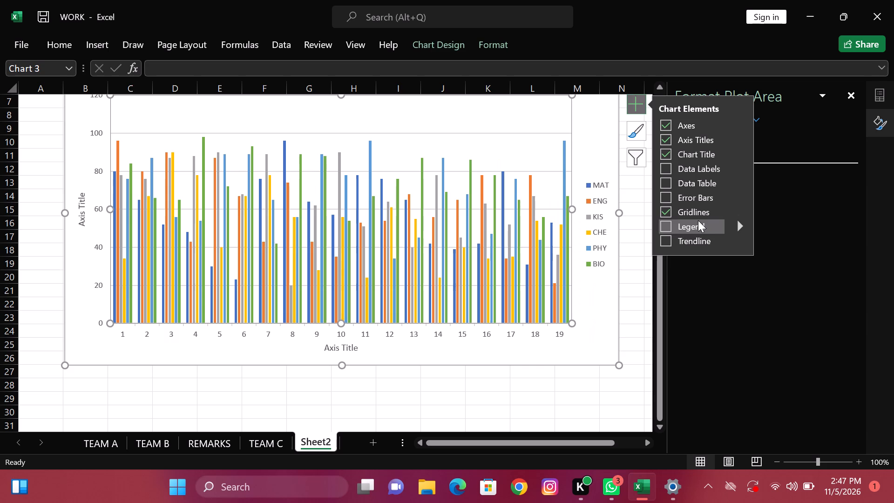
{"action": "left_click", "coordinate": [698, 220]}
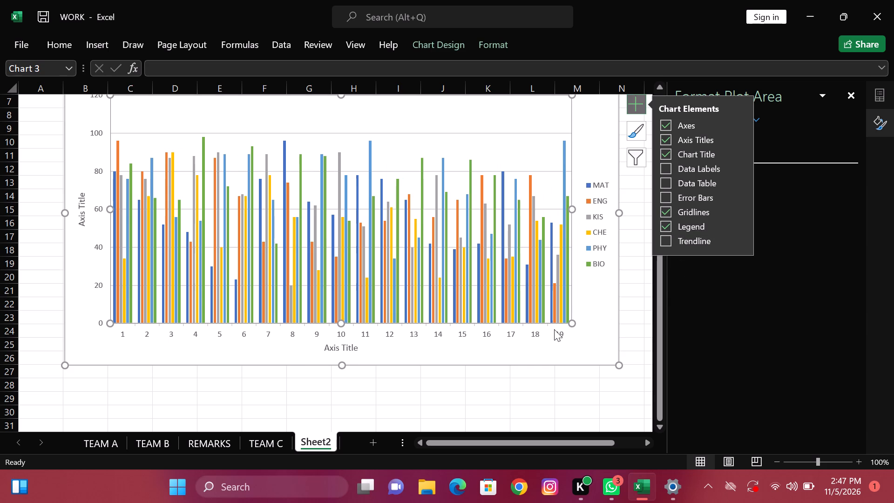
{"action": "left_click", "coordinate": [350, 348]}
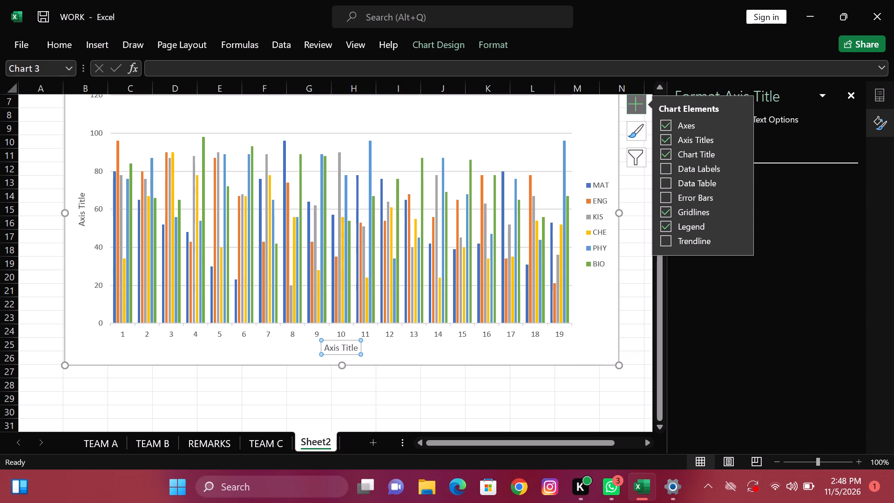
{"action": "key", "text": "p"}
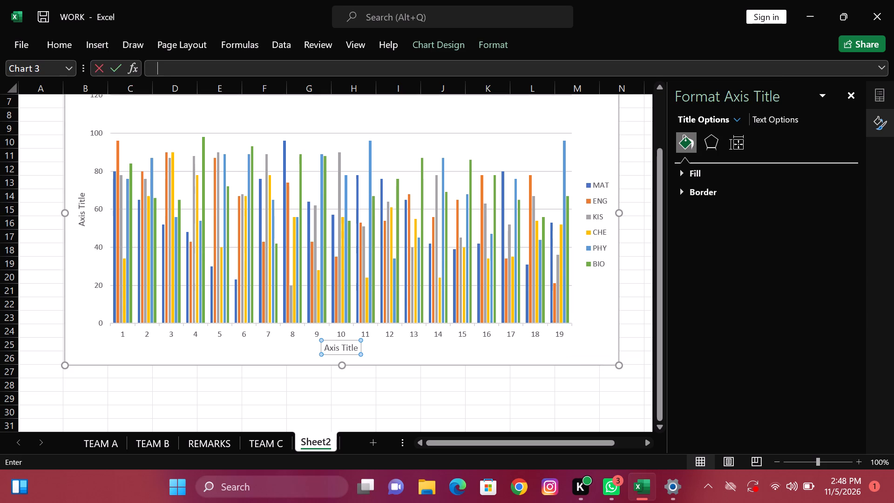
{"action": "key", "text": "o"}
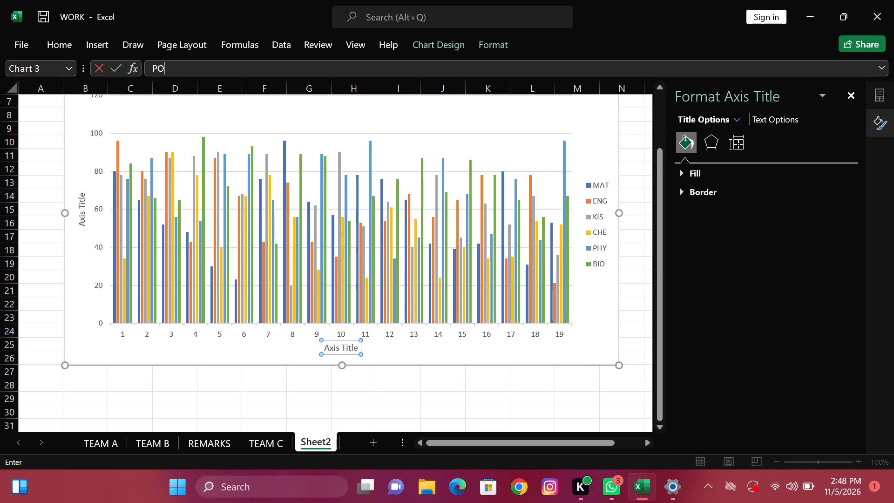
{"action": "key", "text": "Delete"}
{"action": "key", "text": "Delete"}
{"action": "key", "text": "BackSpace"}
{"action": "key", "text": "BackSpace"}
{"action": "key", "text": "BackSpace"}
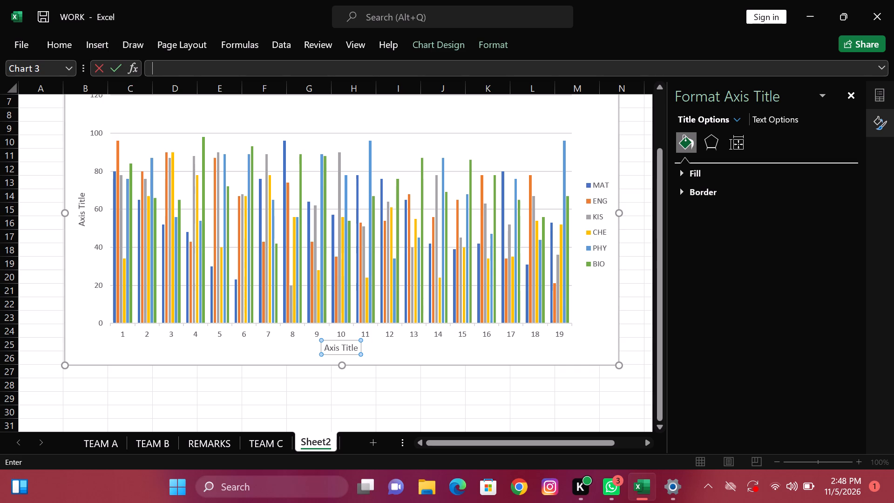
Replace the horizontal axis title placeholder in the Sheet2 chart with CLASS POSITION.
{"action": "double_click", "coordinate": [350, 348]}
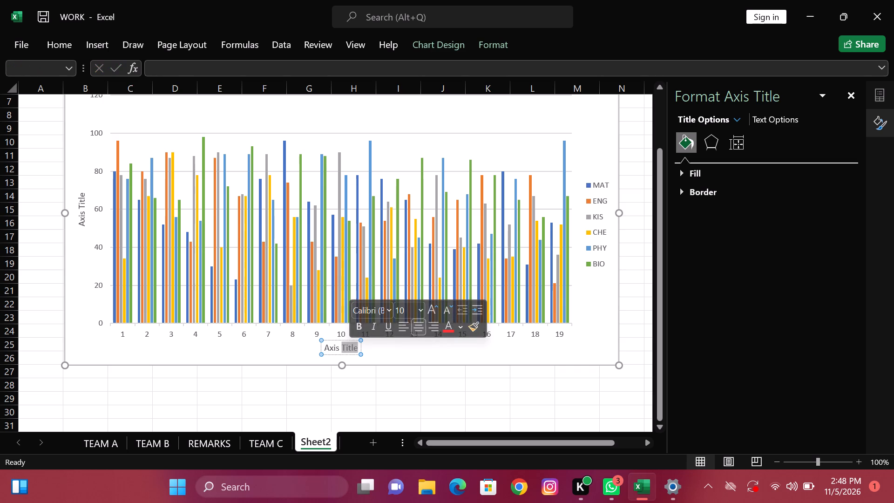
{"action": "double_click", "coordinate": [329, 347]}
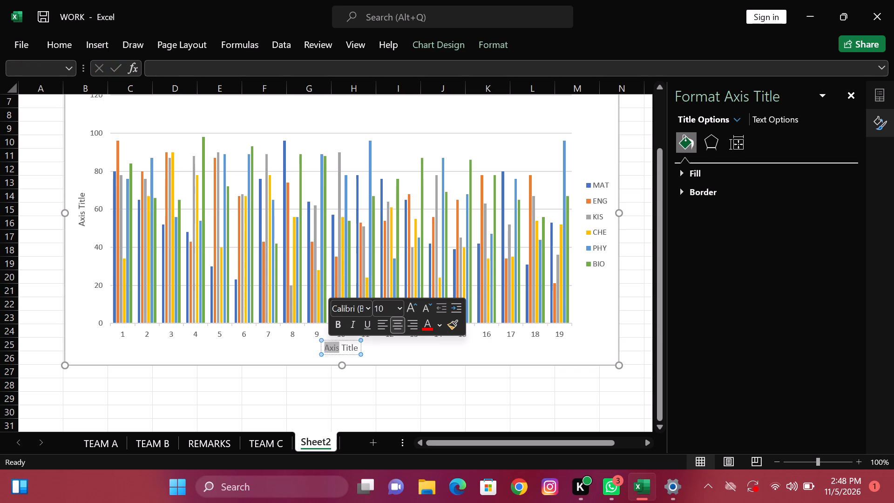
{"action": "left_click", "coordinate": [334, 347]}
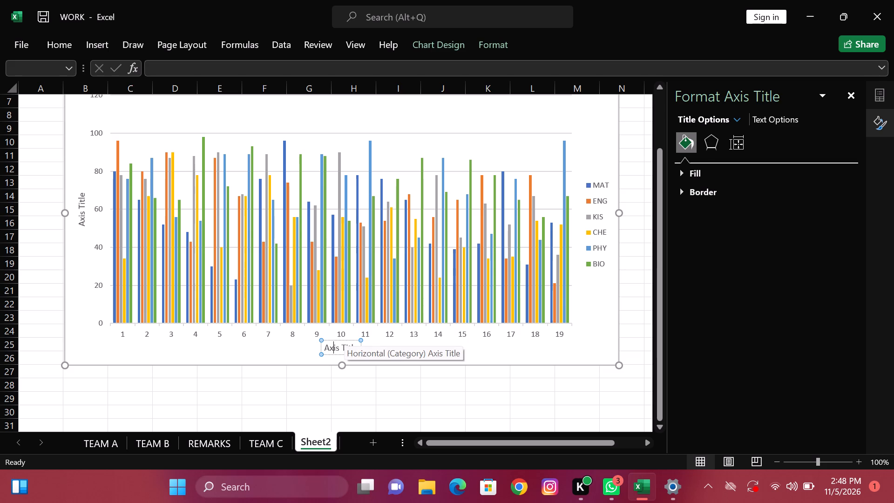
{"action": "key", "text": "p"}
{"action": "key", "text": "BackSpace"}
{"action": "key", "text": "BackSpace"}
{"action": "key", "text": "BackSpace"}
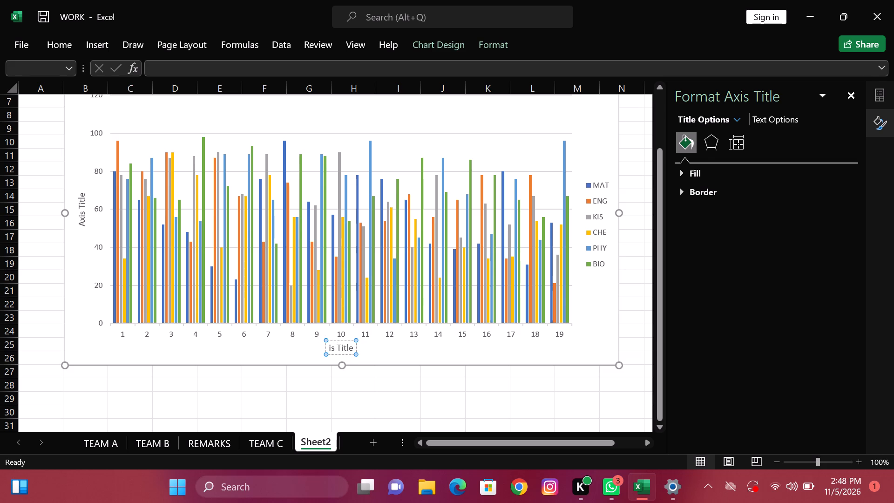
{"action": "left_click", "coordinate": [351, 344]}
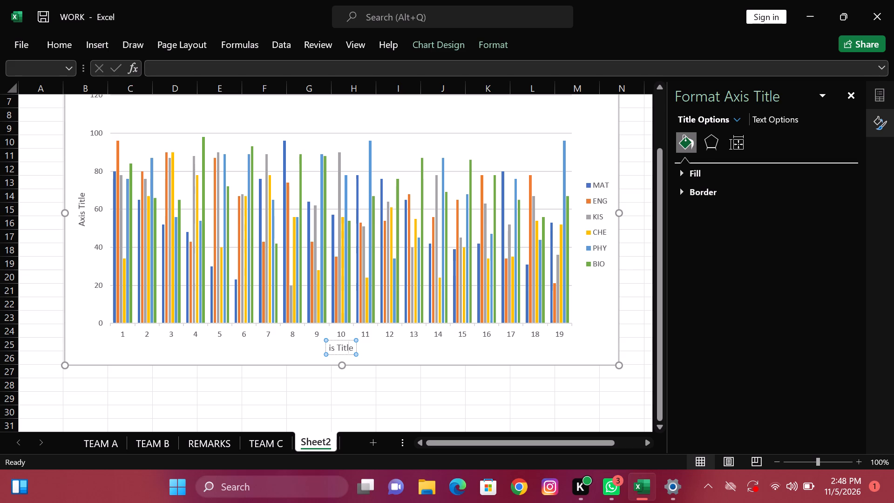
{"action": "left_click", "coordinate": [354, 344]}
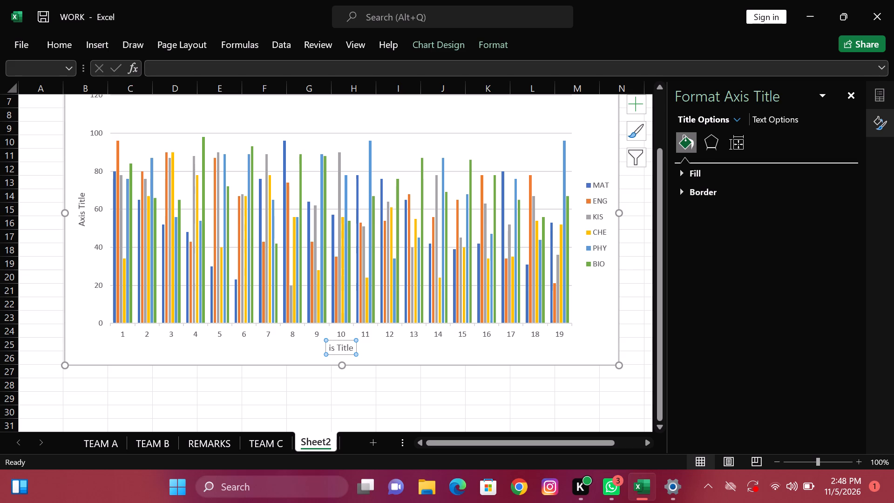
{"action": "left_click", "coordinate": [353, 347]}
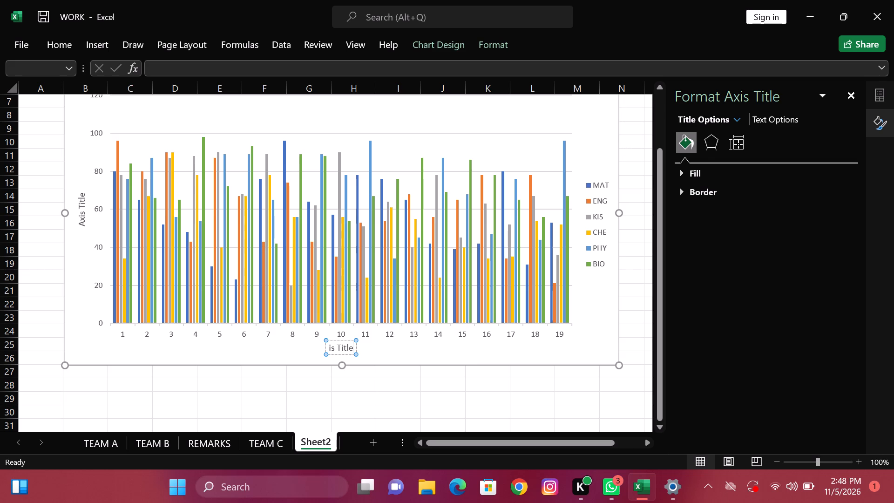
{"action": "key", "text": "BackSpace"}
{"action": "key", "text": "BackSpace"}
{"action": "key", "text": "BackSpace"}
{"action": "key", "text": "BackSpace"}
{"action": "key", "text": "BackSpace"}
{"action": "key", "text": "BackSpace"}
{"action": "key", "text": "BackSpace"}
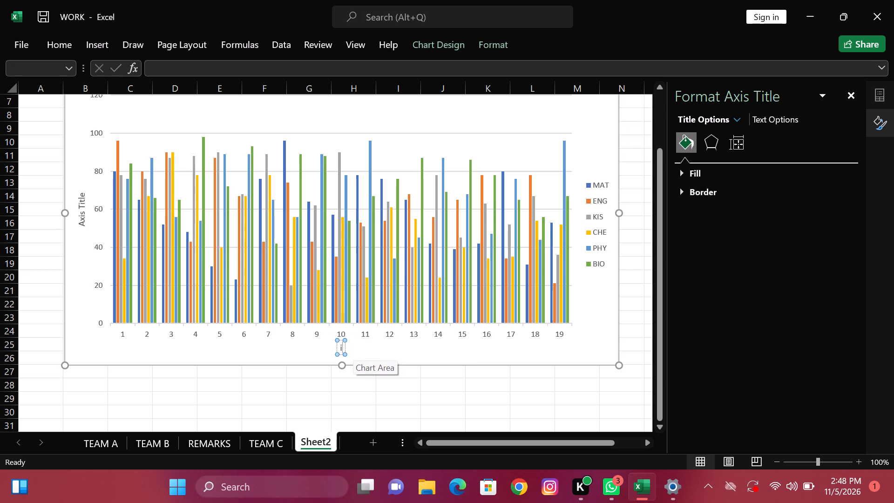
{"action": "key", "text": "BackSpace"}
{"action": "key", "text": "c"}
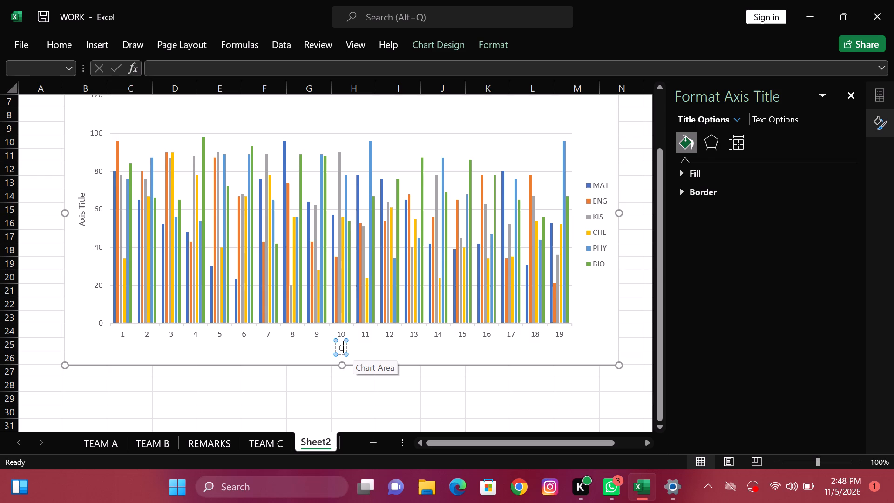
{"action": "type", "text": "LASS"}
{"action": "key", "text": "space"}
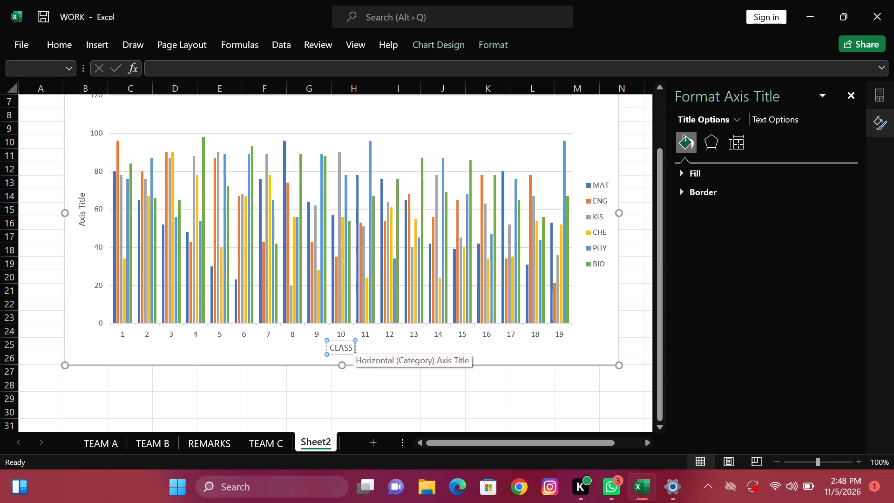
{"action": "key", "text": "p"}
{"action": "key", "text": "o"}
{"action": "type", "text": "SITION"}
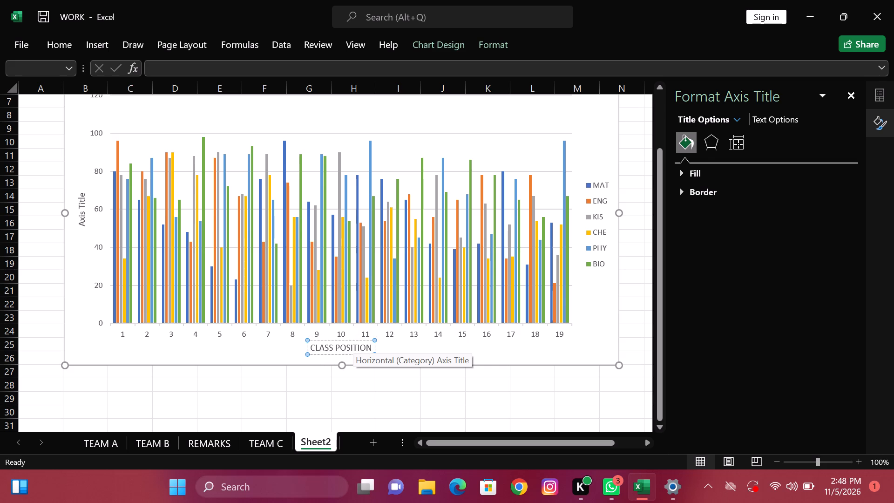
Replace the vertical axis title placeholder in the Sheet2 chart with SUBJECT POINTS.
{"action": "left_click", "coordinate": [81, 213]}
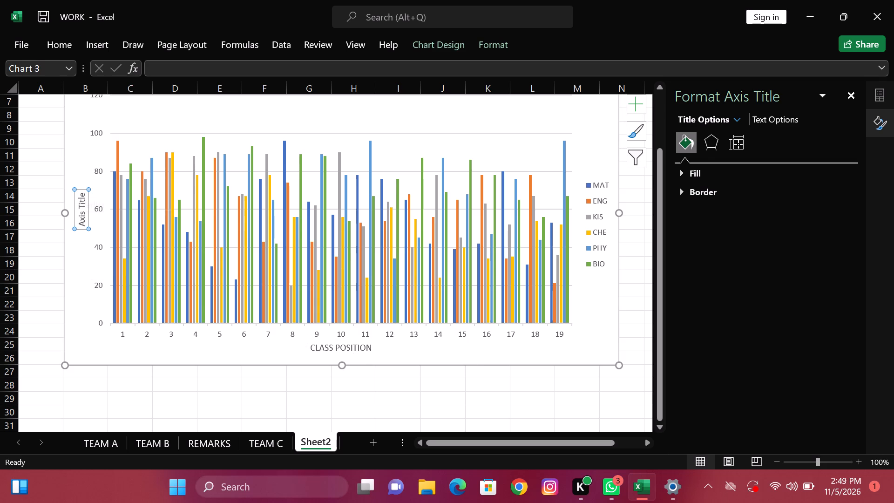
{"action": "left_click", "coordinate": [83, 194]}
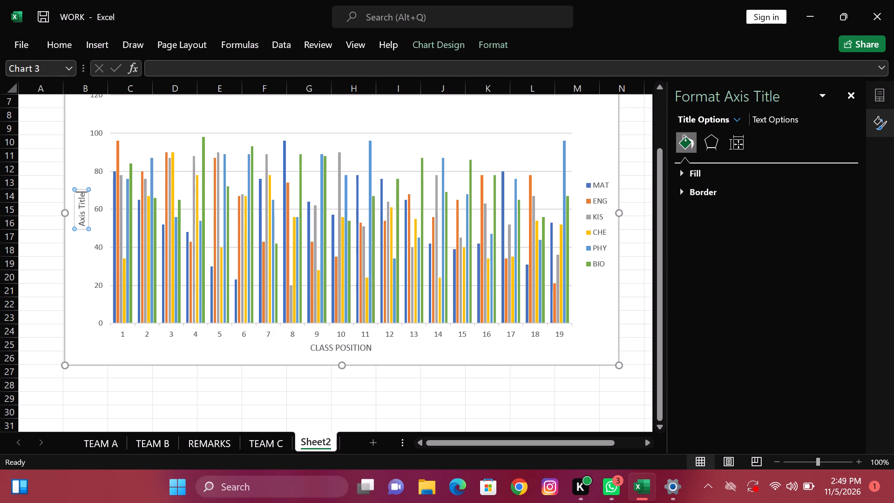
{"action": "key", "text": "BackSpace"}
{"action": "key", "text": "BackSpace"}
{"action": "key", "text": "BackSpace"}
{"action": "key", "text": "BackSpace"}
{"action": "key", "text": "BackSpace"}
{"action": "key", "text": "BackSpace"}
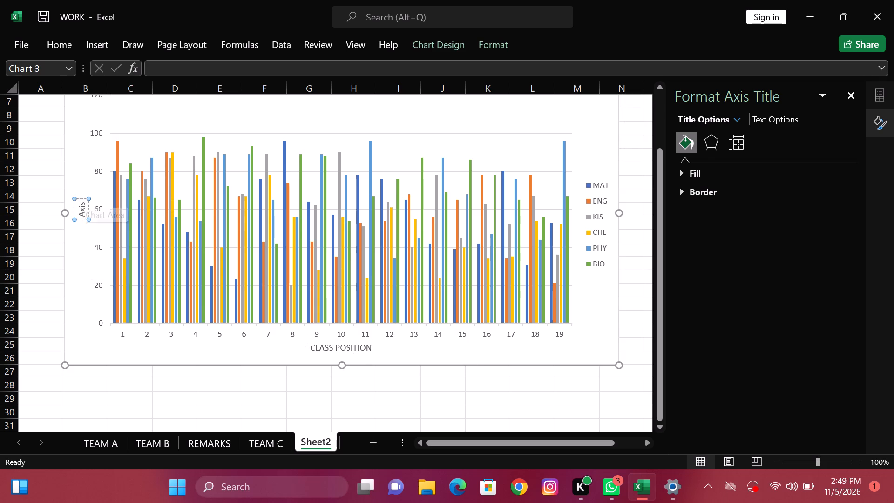
{"action": "key", "text": "BackSpace"}
{"action": "key", "text": "BackSpace"}
{"action": "key", "text": "BackSpace"}
{"action": "key", "text": "BackSpace"}
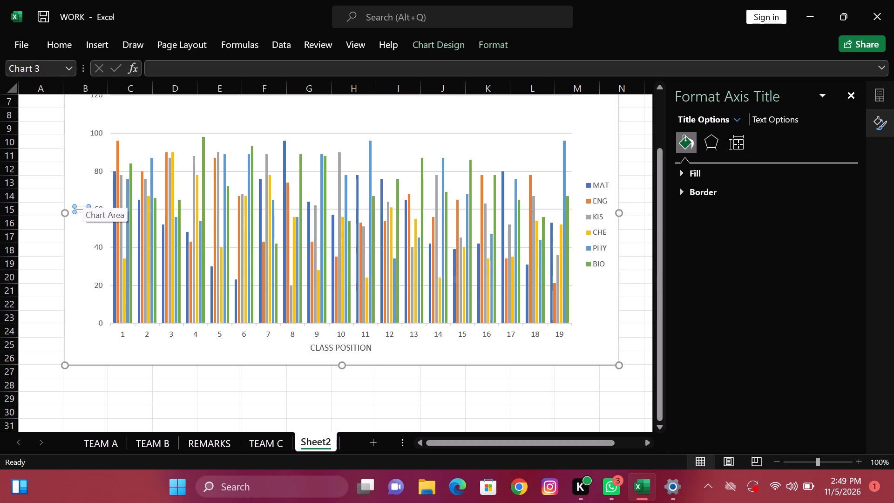
{"action": "type", "text": "SUB"}
{"action": "key", "text": "j"}
{"action": "type", "text": "ECT"}
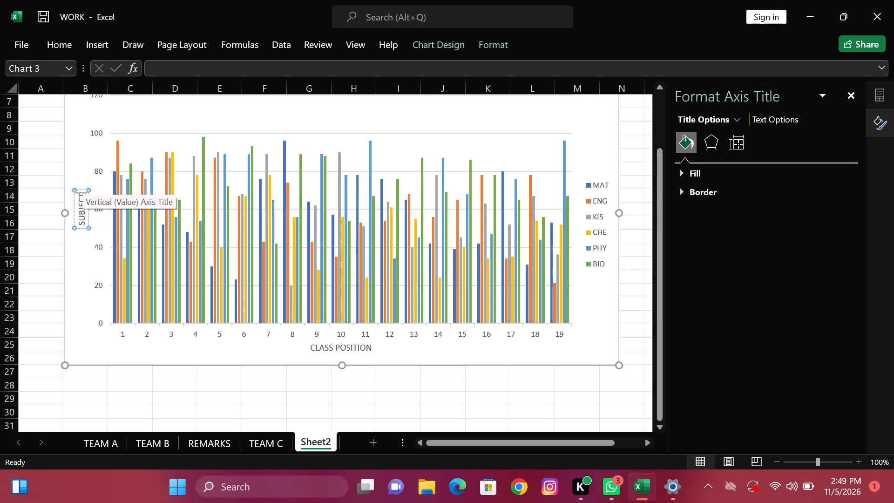
{"action": "key", "text": "space"}
{"action": "type", "text": "POI"}
{"action": "type", "text": "NTS"}
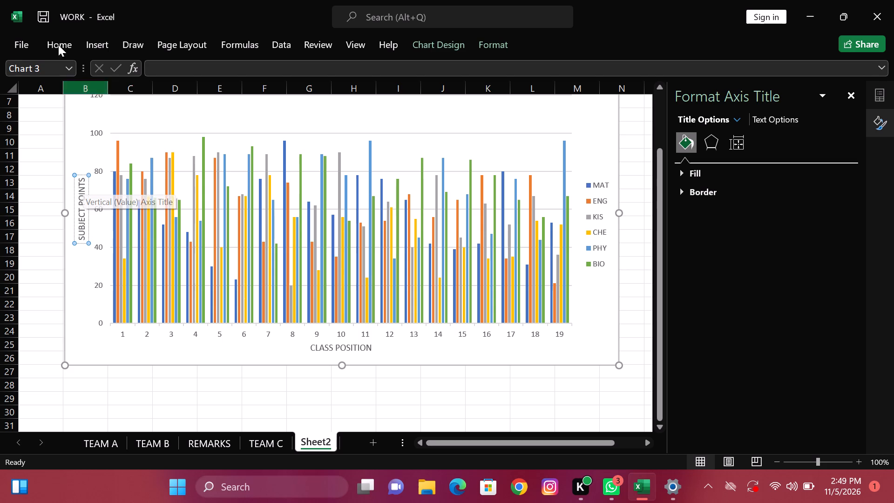
{"action": "left_click", "coordinate": [51, 20]}
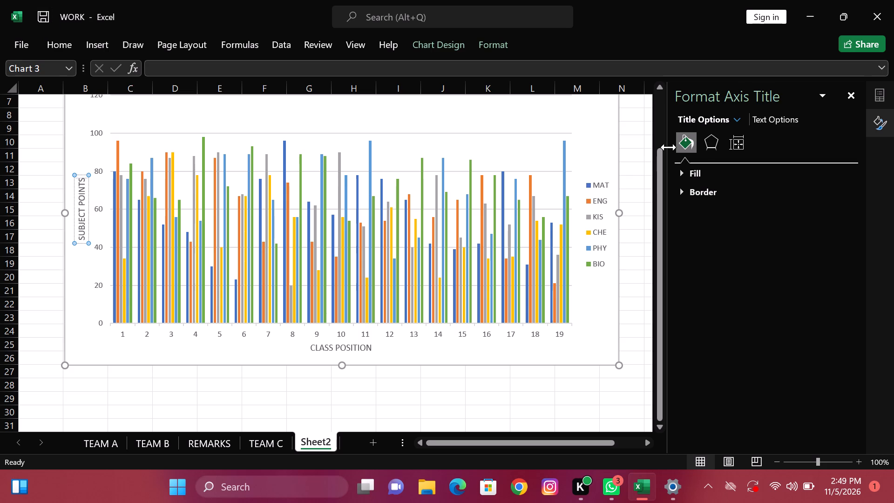
Replace the chart title placeholder above the plot in the Sheet2 chart with SUBJECT CHART.
{"action": "triple_click", "coordinate": [663, 85]}
{"action": "triple_click", "coordinate": [663, 85]}
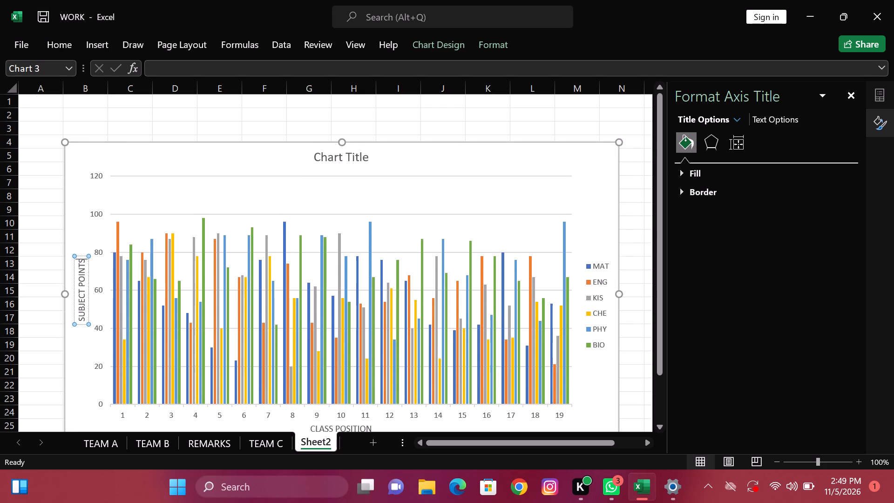
{"action": "left_click", "coordinate": [370, 156]}
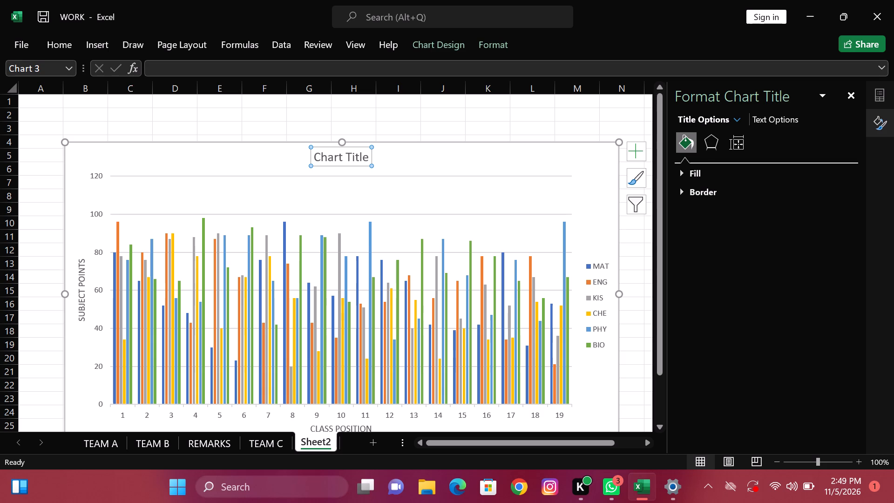
{"action": "left_click", "coordinate": [367, 156]}
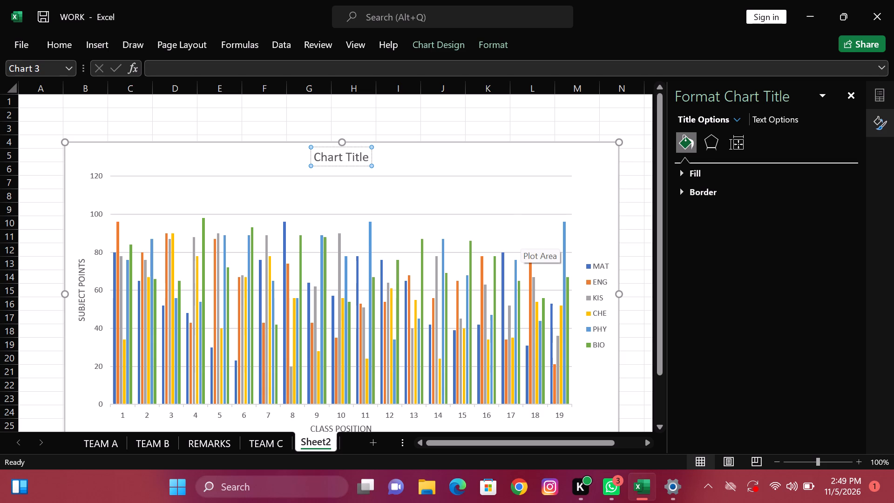
{"action": "key", "text": "BackSpace"}
{"action": "key", "text": "BackSpace"}
{"action": "key", "text": "BackSpace"}
{"action": "key", "text": "BackSpace"}
{"action": "key", "text": "BackSpace"}
{"action": "key", "text": "BackSpace"}
{"action": "key", "text": "BackSpace"}
{"action": "key", "text": "BackSpace"}
{"action": "key", "text": "BackSpace"}
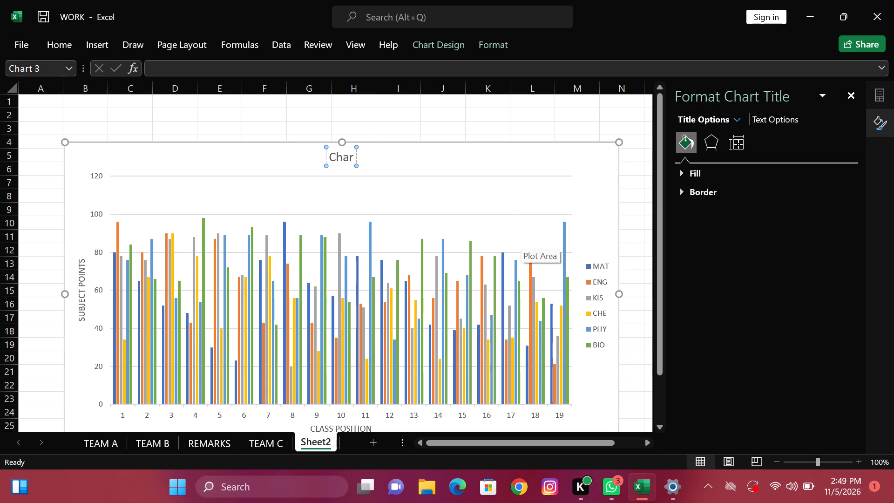
{"action": "key", "text": "BackSpace"}
{"action": "key", "text": "BackSpace"}
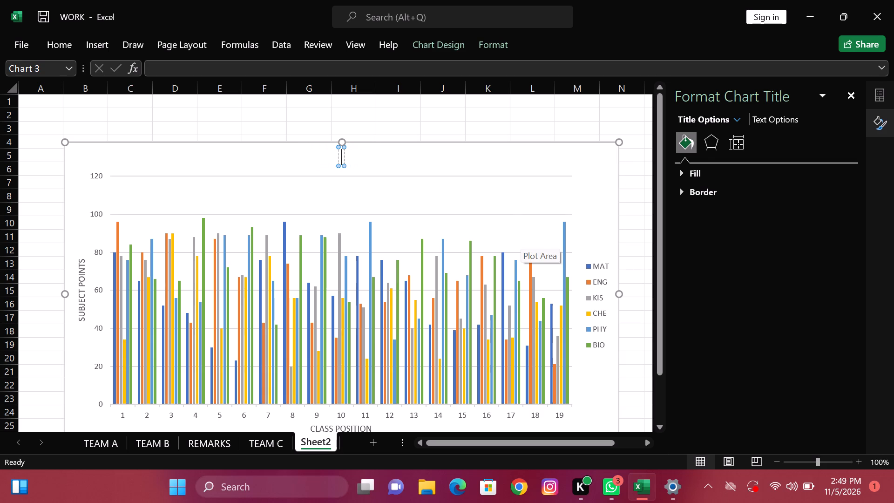
{"action": "type", "text": "SUB"}
{"action": "type", "text": "JECT"}
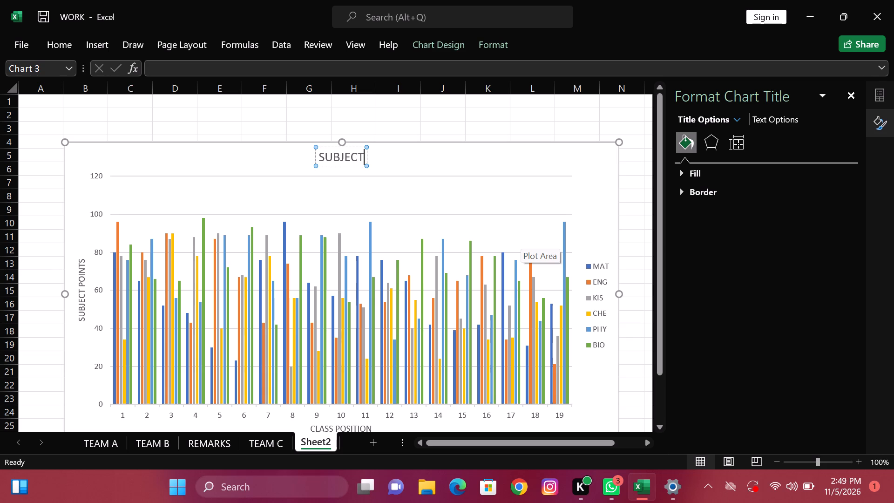
{"action": "key", "text": "space"}
{"action": "key", "text": "c"}
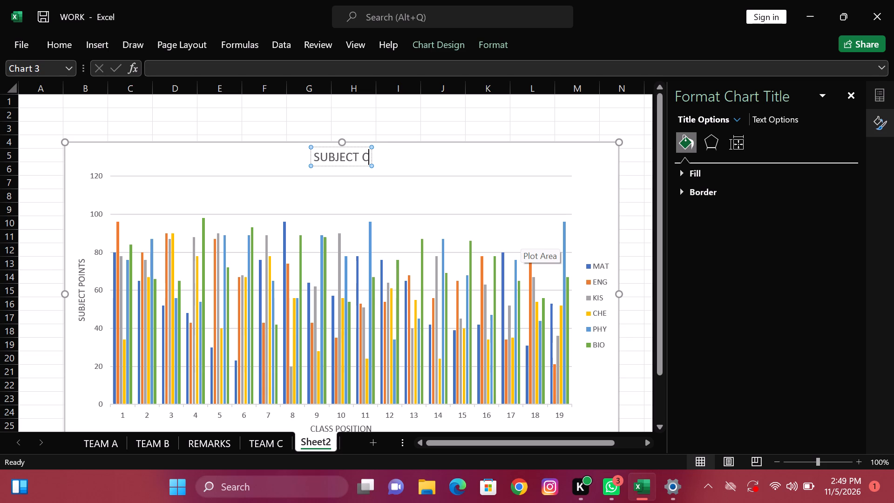
{"action": "type", "text": "HART"}
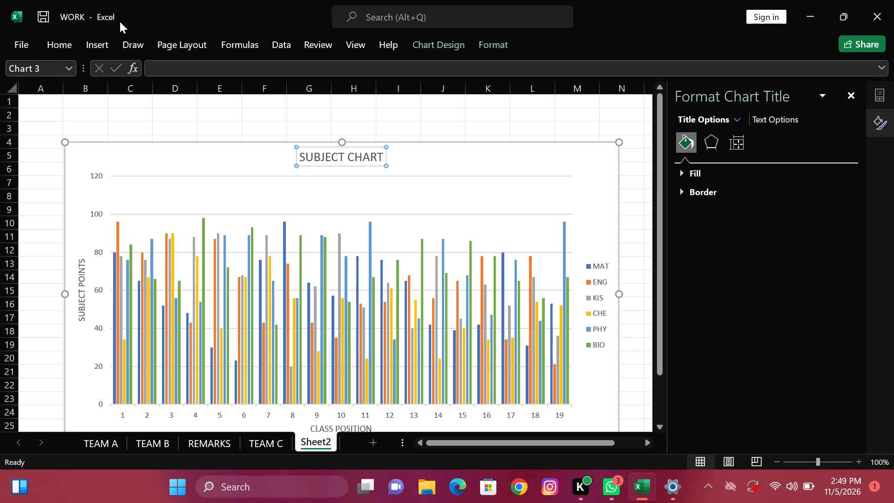
Save the WORK workbook.
{"action": "left_click", "coordinate": [40, 20]}
Open the name of the Sheet2 worksheet for editing.
{"action": "left_click", "coordinate": [334, 445]}
{"action": "left_click", "coordinate": [322, 441]}
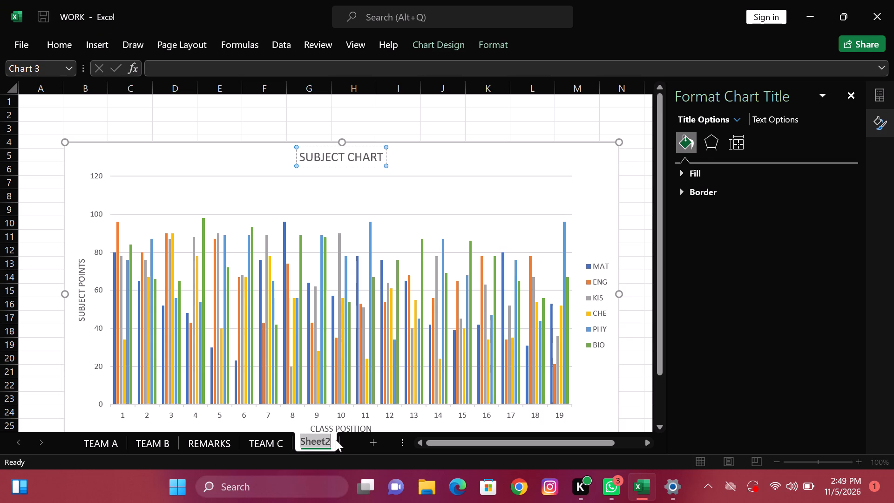